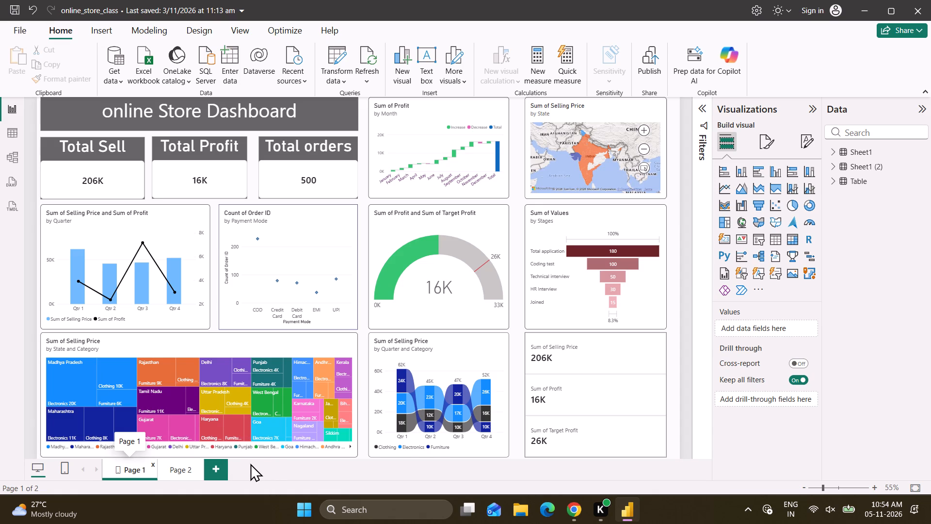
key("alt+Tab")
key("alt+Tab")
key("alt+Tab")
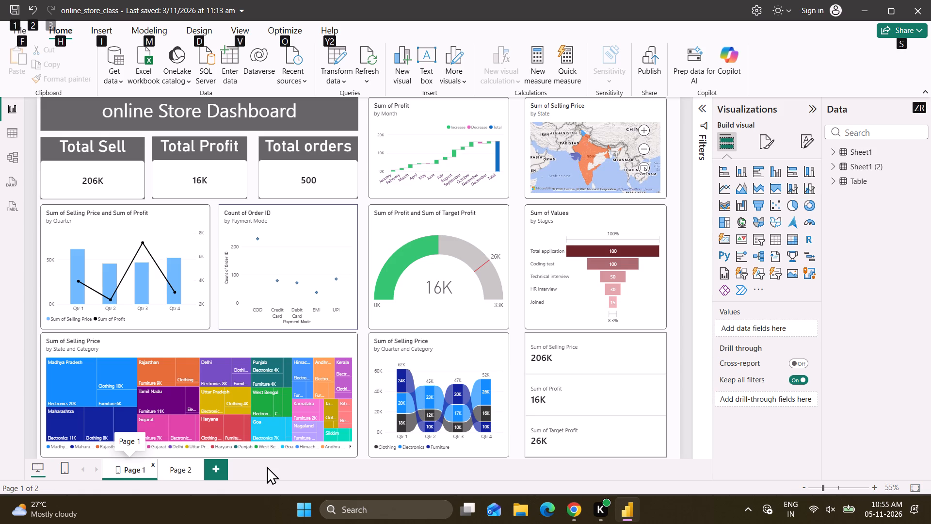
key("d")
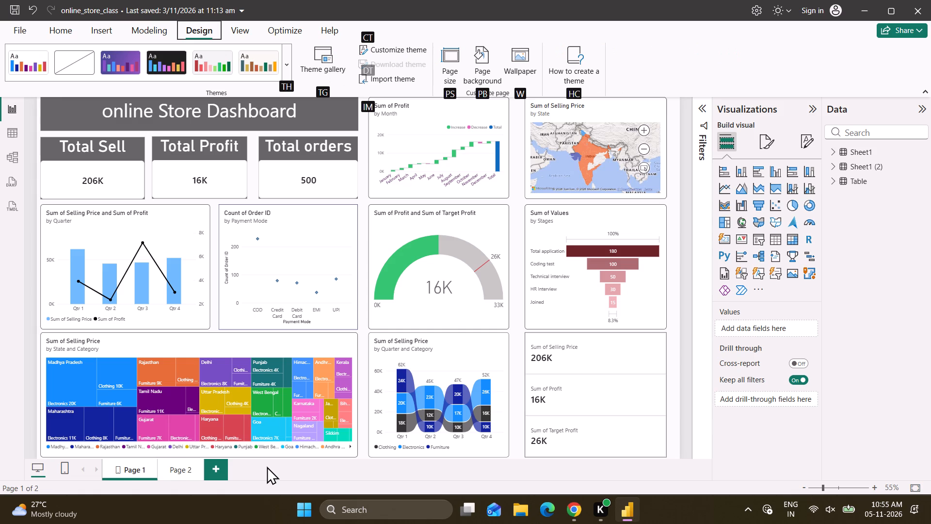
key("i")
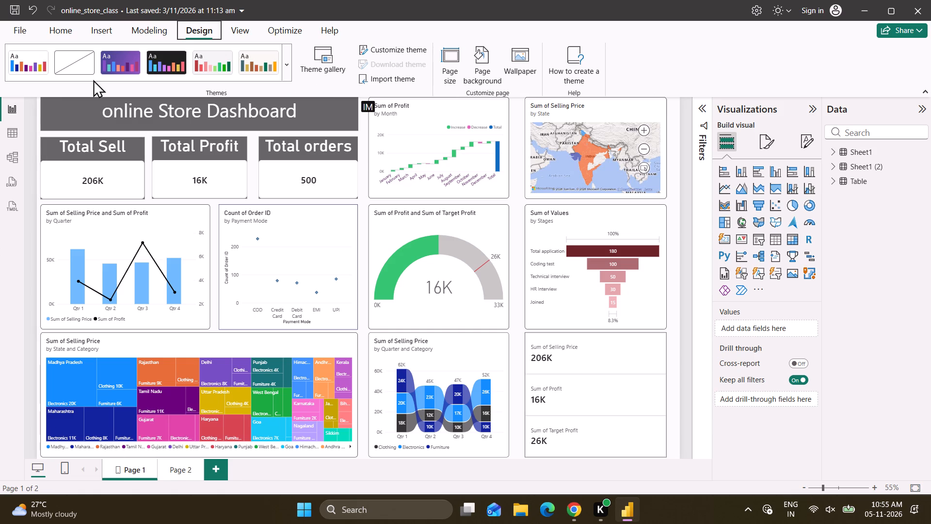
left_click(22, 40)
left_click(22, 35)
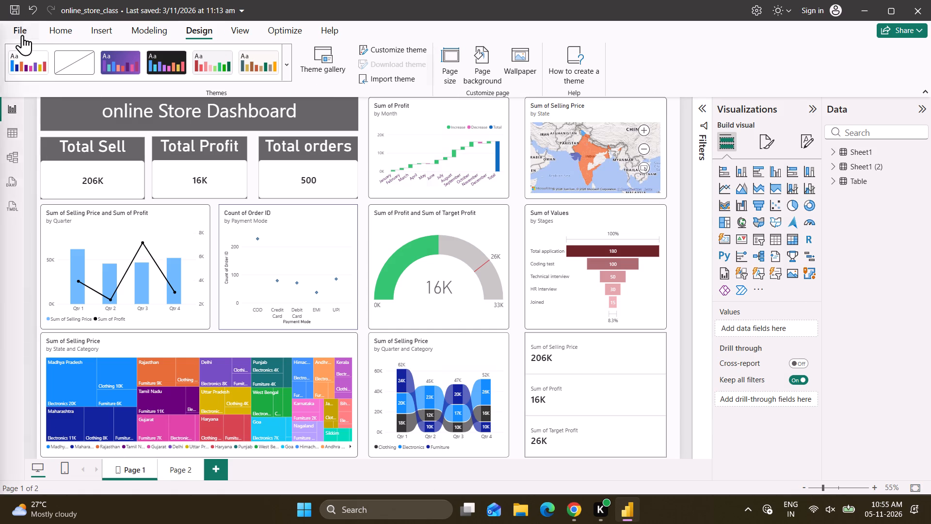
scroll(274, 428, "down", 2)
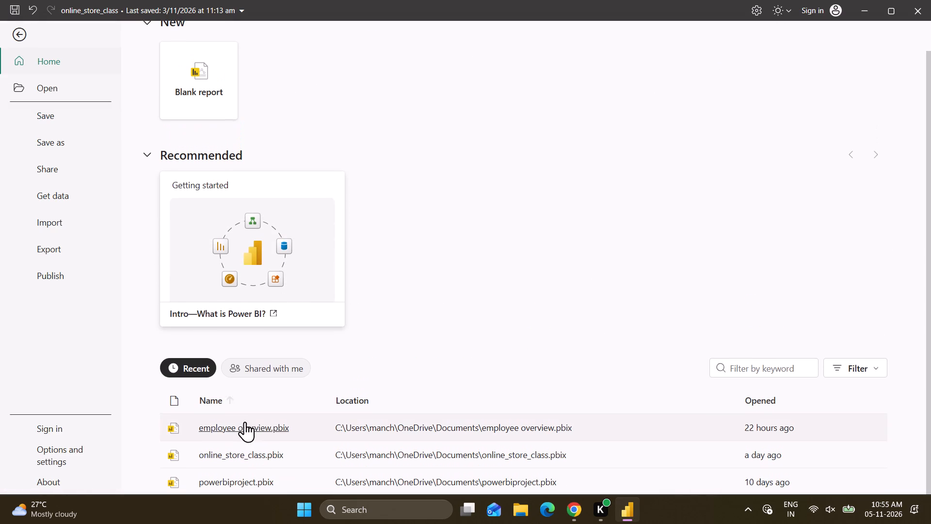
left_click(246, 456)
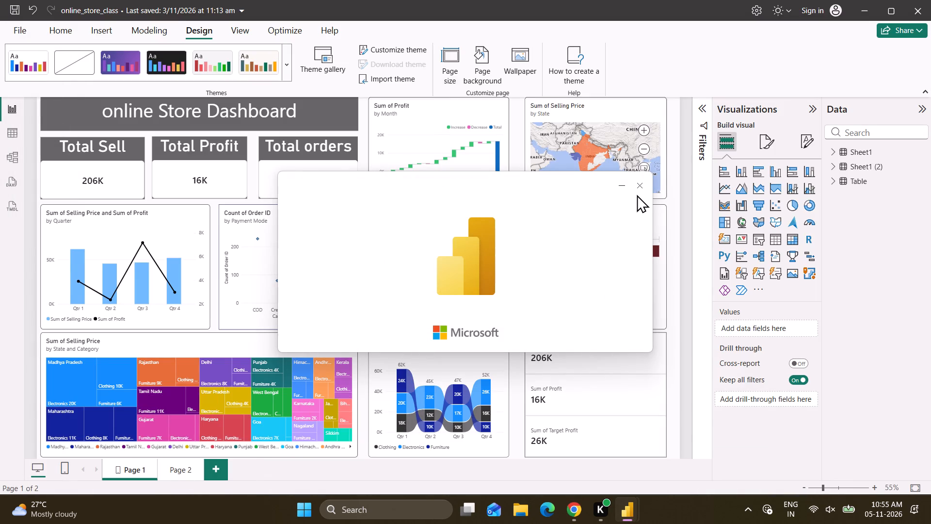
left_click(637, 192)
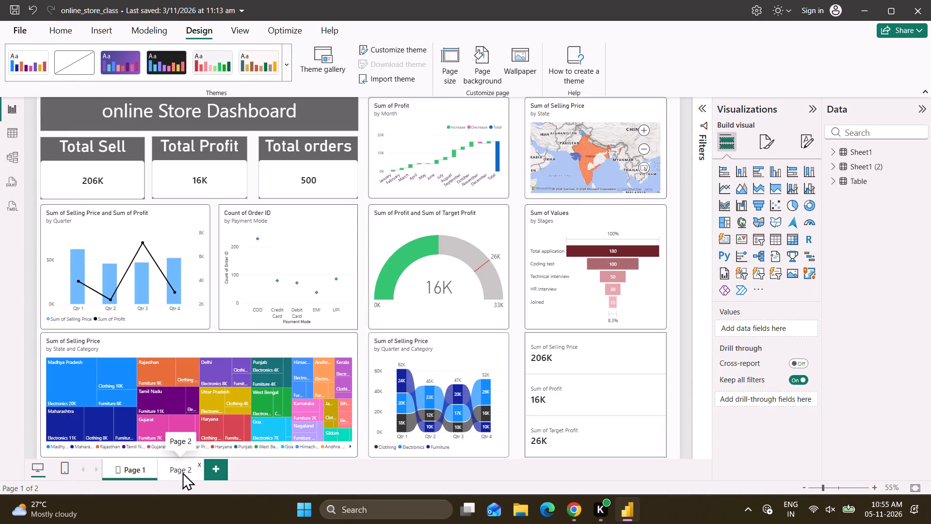
Open Page 2 of the online_store_class report.
left_click(182, 472)
Switch to the course slides in Chrome and review slide 7, How to use a KPI Visual.
key("alt+Tab")
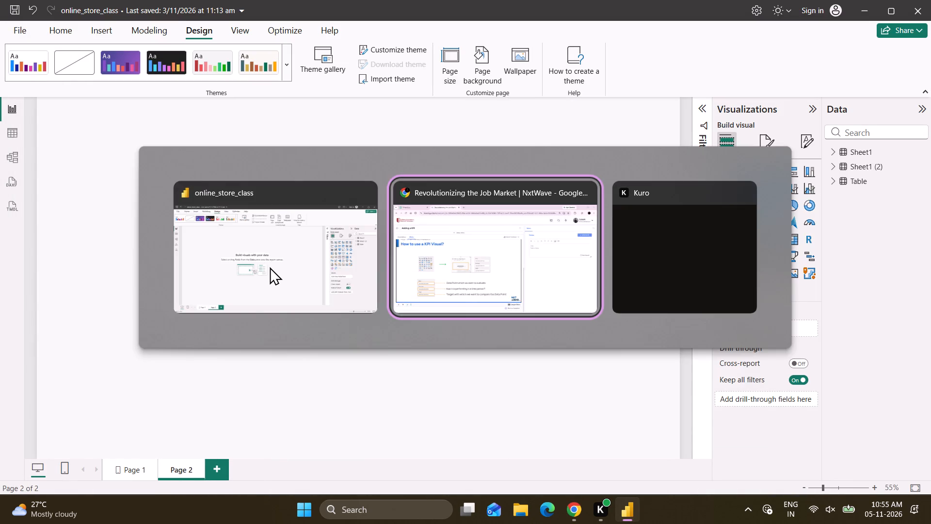
left_click(299, 309)
left_click(299, 309)
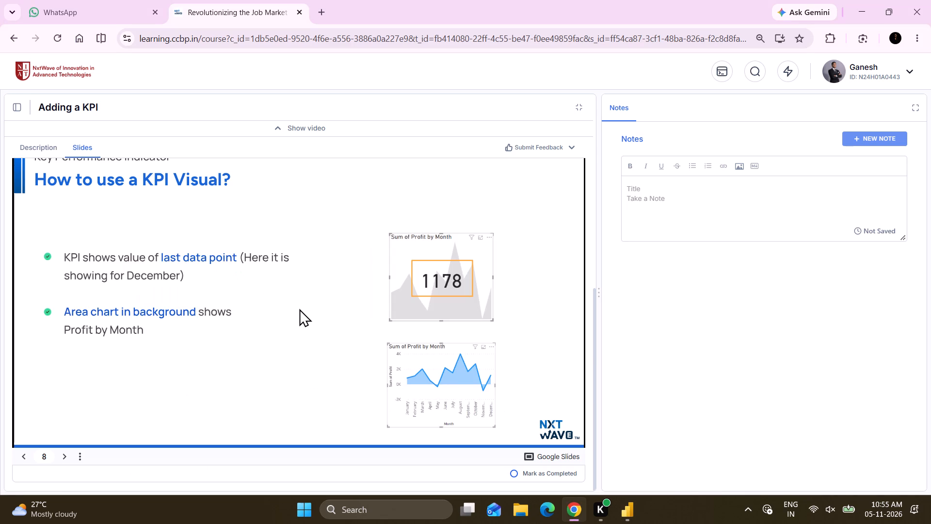
key("Left")
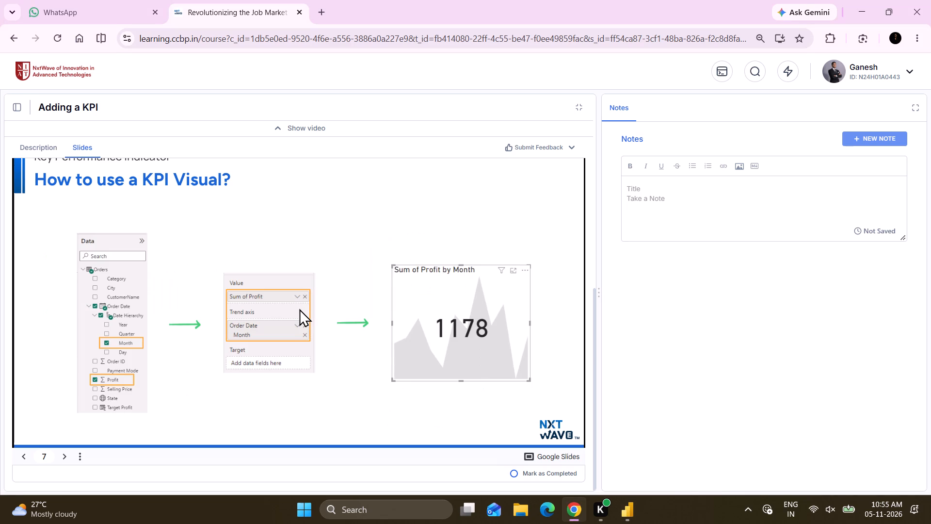
key("alt+Tab")
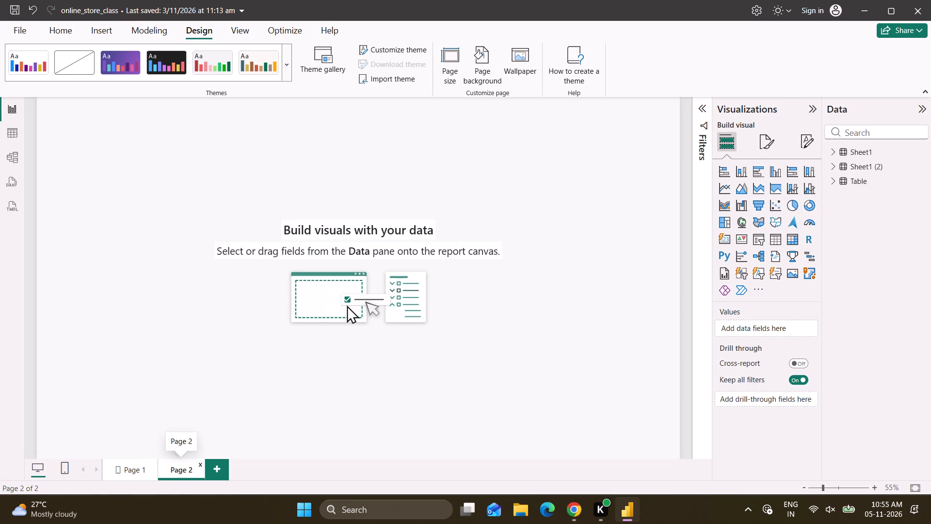
In Power BI, add an empty KPI visual to Page 2 and enlarge it to about twice its width and 1.6 times its height.
left_click(741, 236)
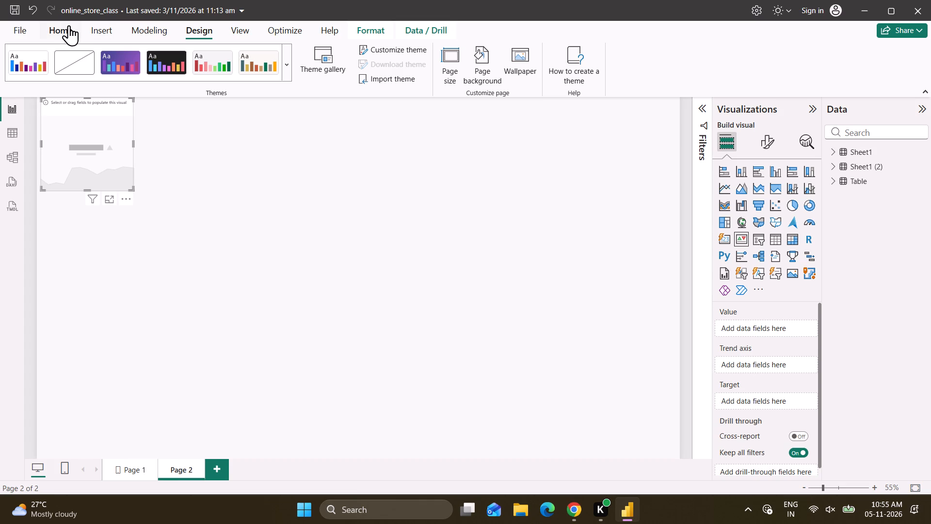
left_click(140, 32)
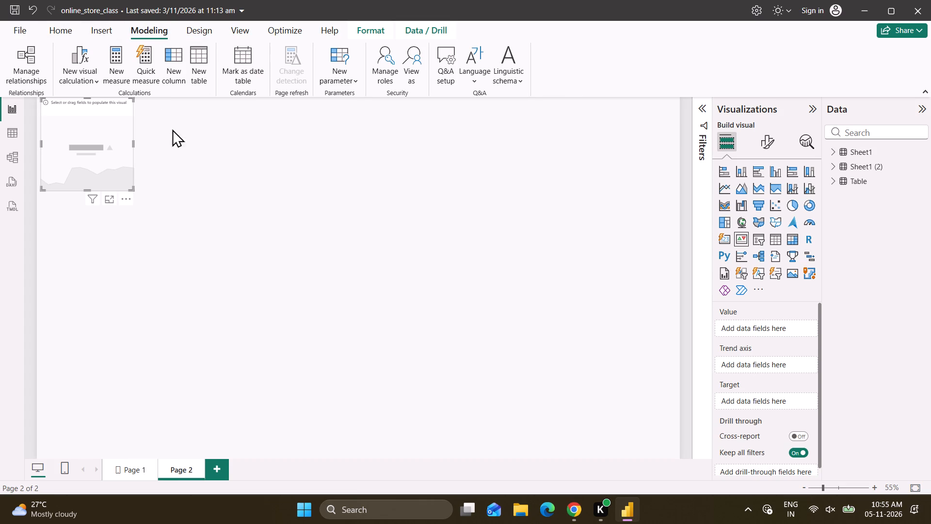
left_click(102, 28)
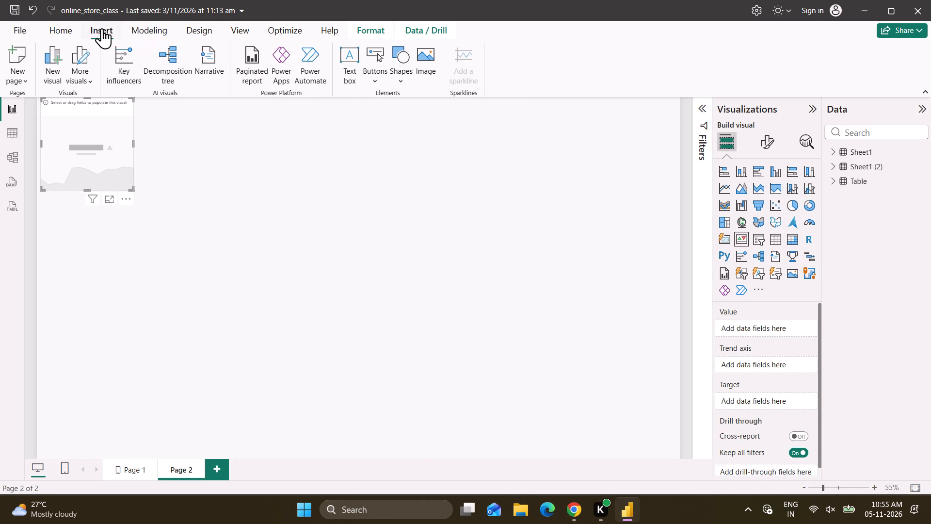
left_click(50, 26)
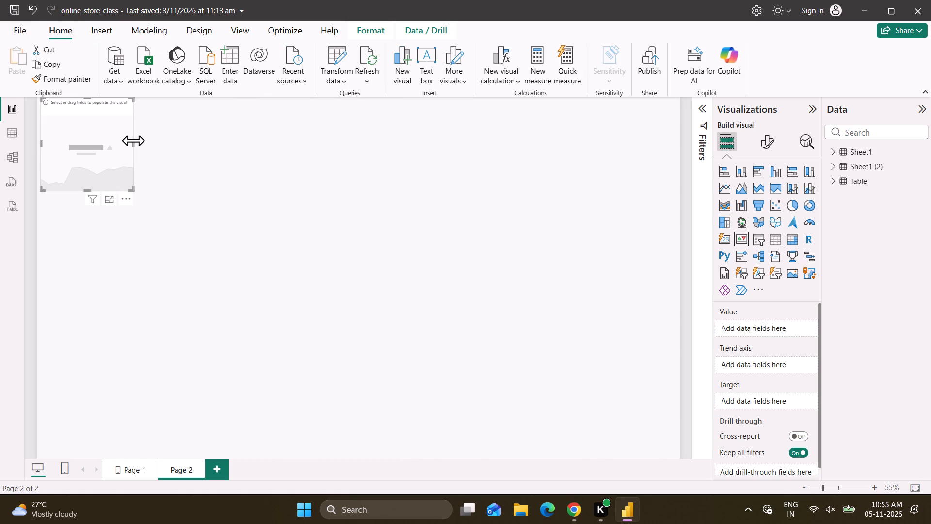
left_click_drag(133, 140, 236, 164)
left_click_drag(141, 189, 153, 272)
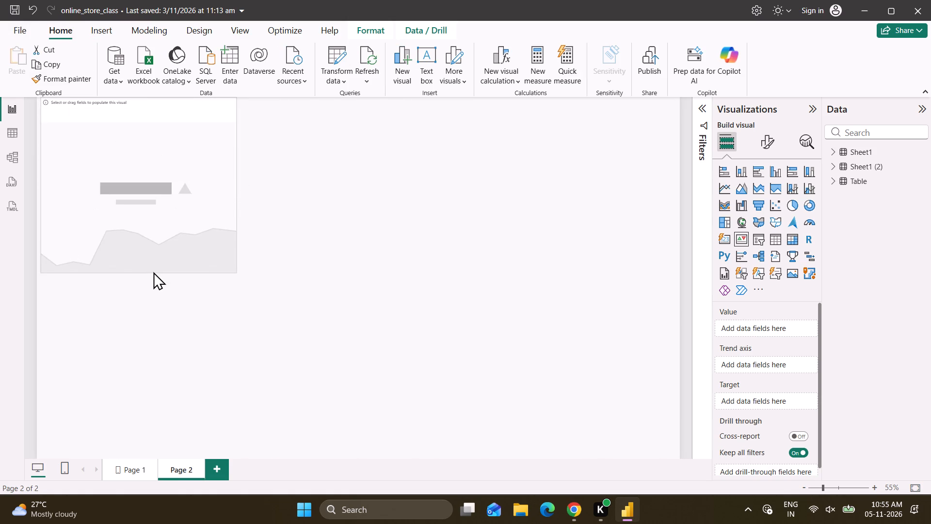
left_click_drag(153, 272, 155, 246)
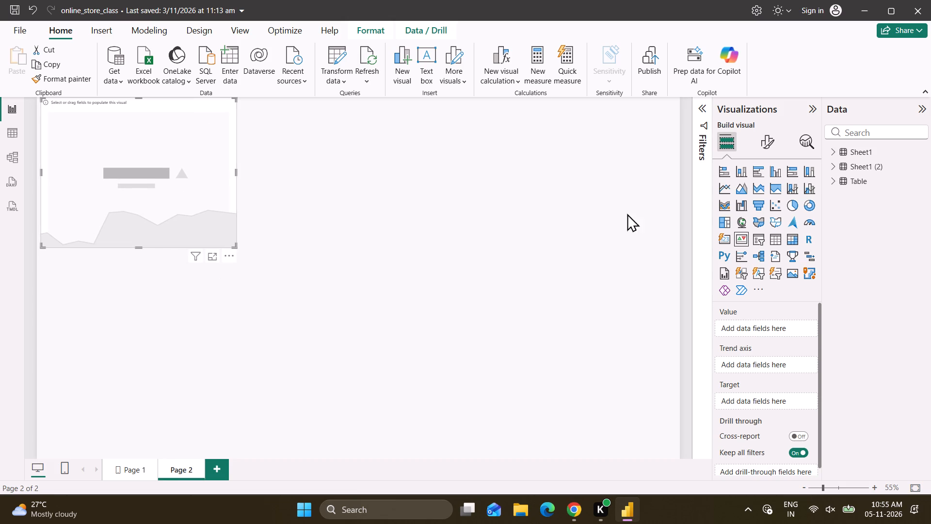
Assign the Profit field from Sheet1 as the KPI visual's value, keeping the KPI on Page 2 selected.
left_click(834, 147)
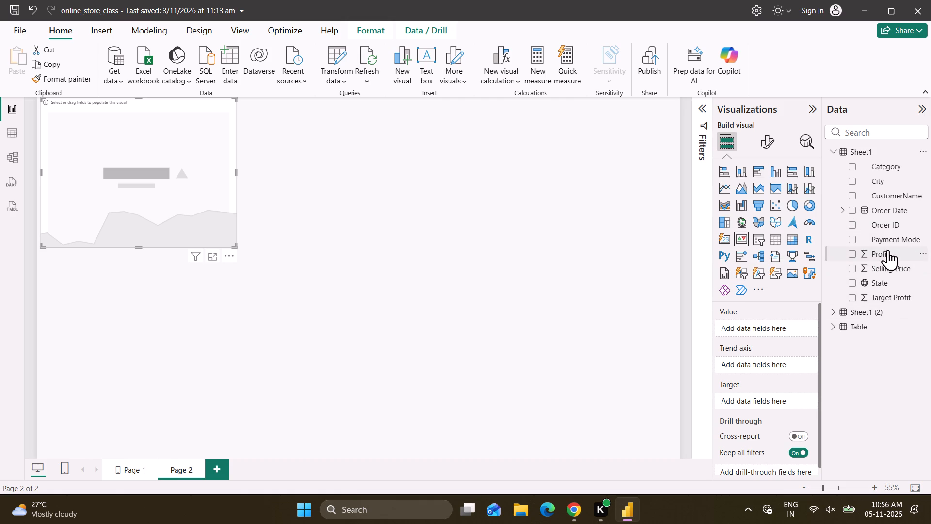
left_click_drag(888, 250, 777, 323)
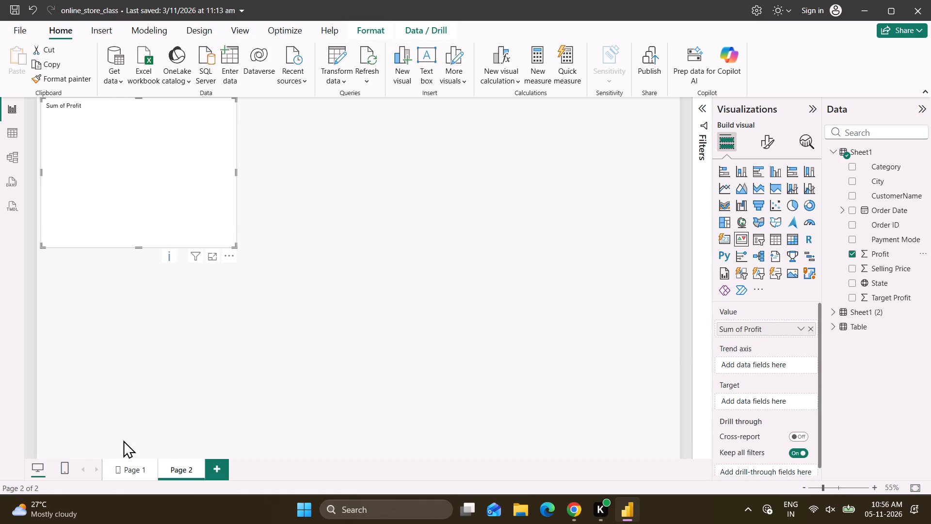
left_click(128, 466)
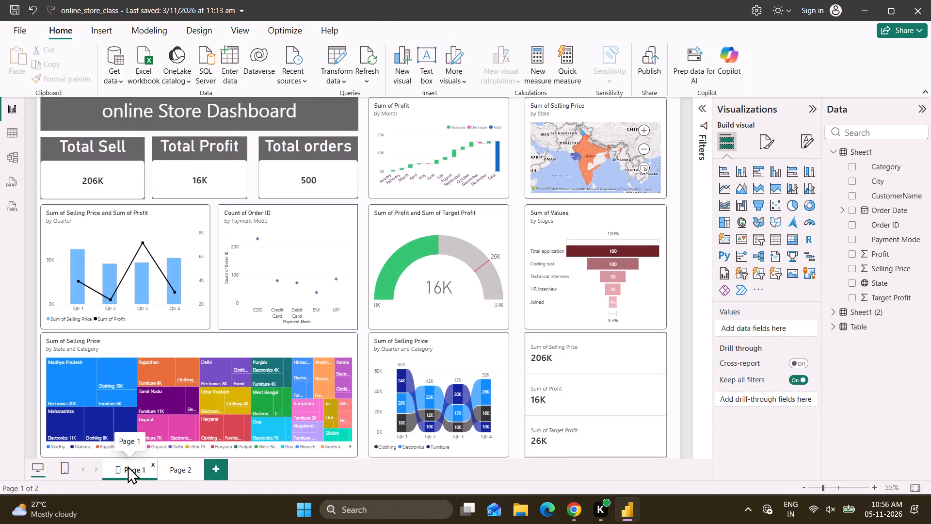
left_click(182, 468)
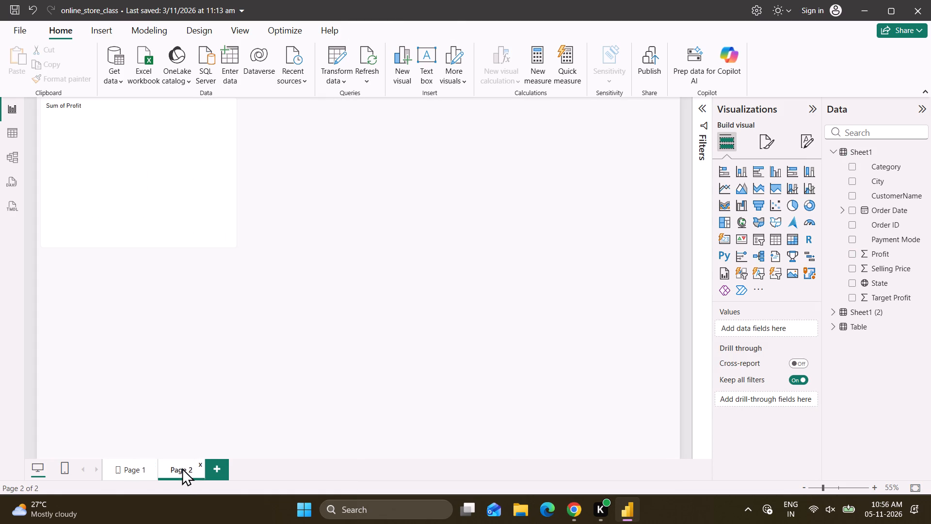
left_click(165, 179)
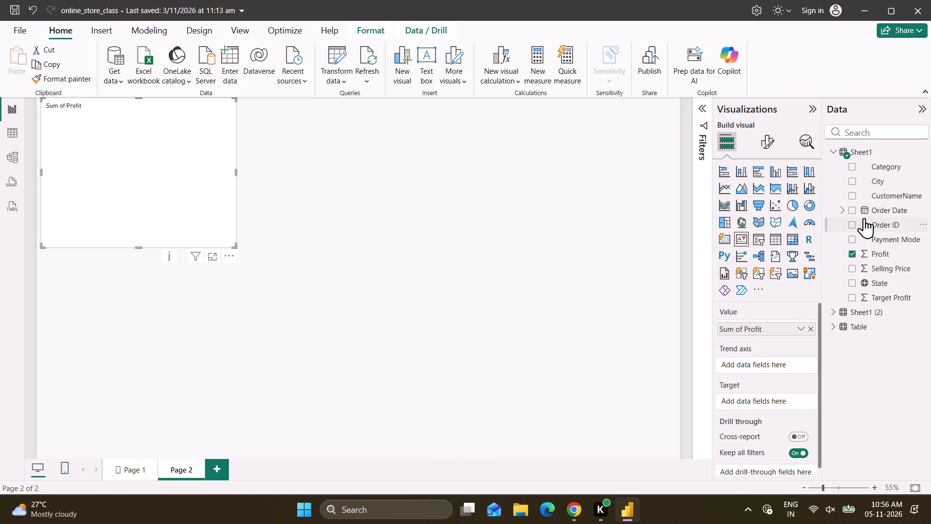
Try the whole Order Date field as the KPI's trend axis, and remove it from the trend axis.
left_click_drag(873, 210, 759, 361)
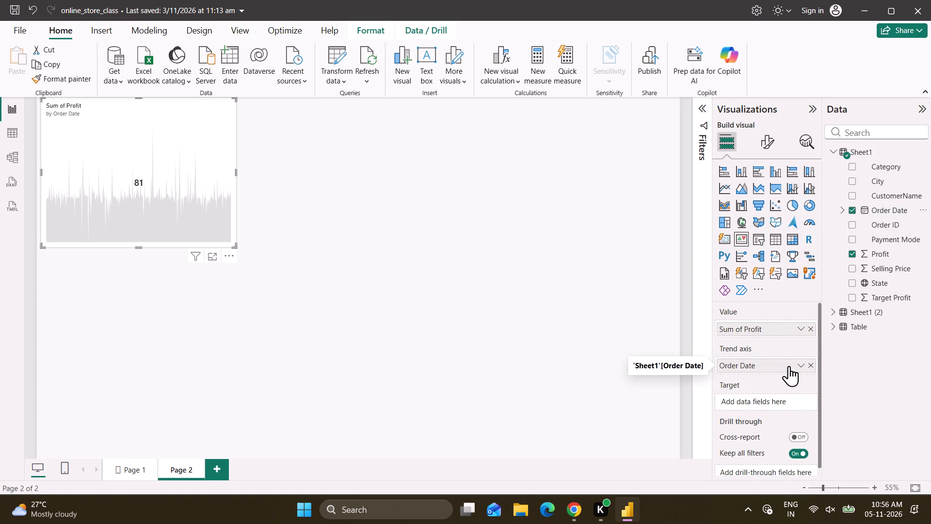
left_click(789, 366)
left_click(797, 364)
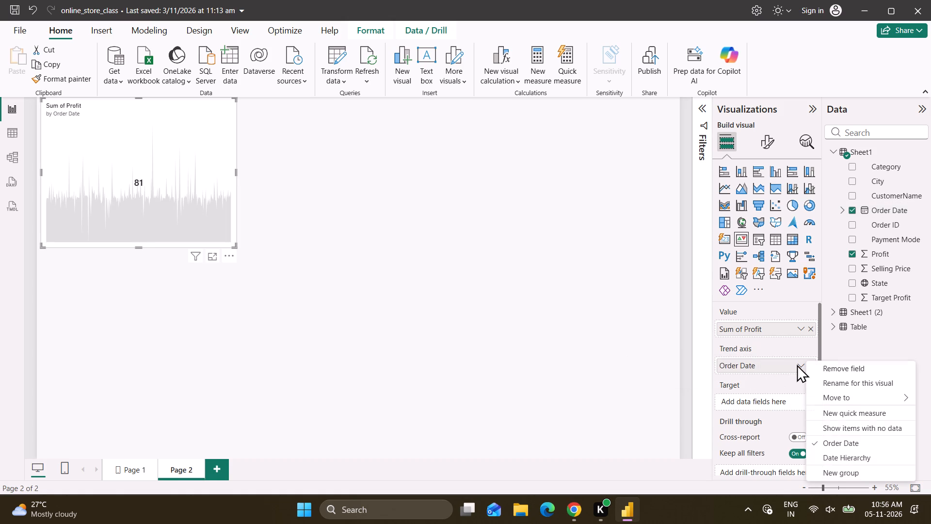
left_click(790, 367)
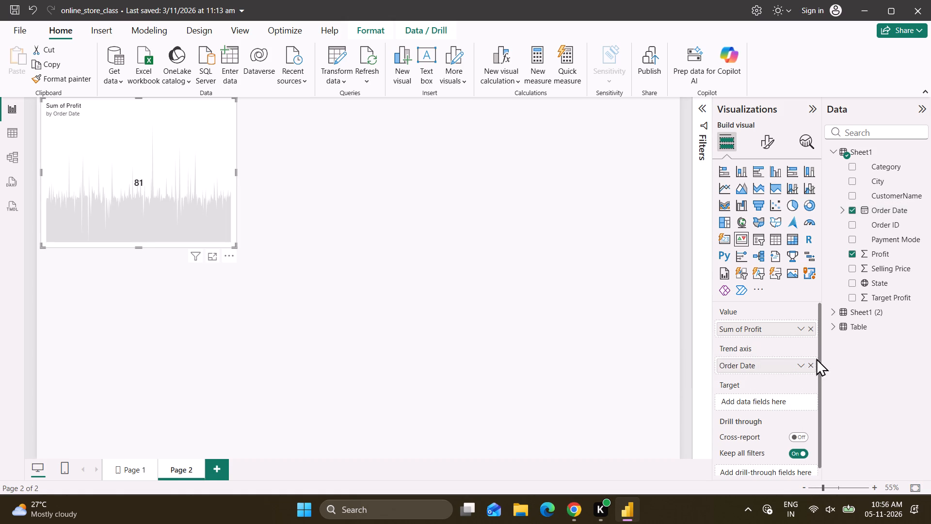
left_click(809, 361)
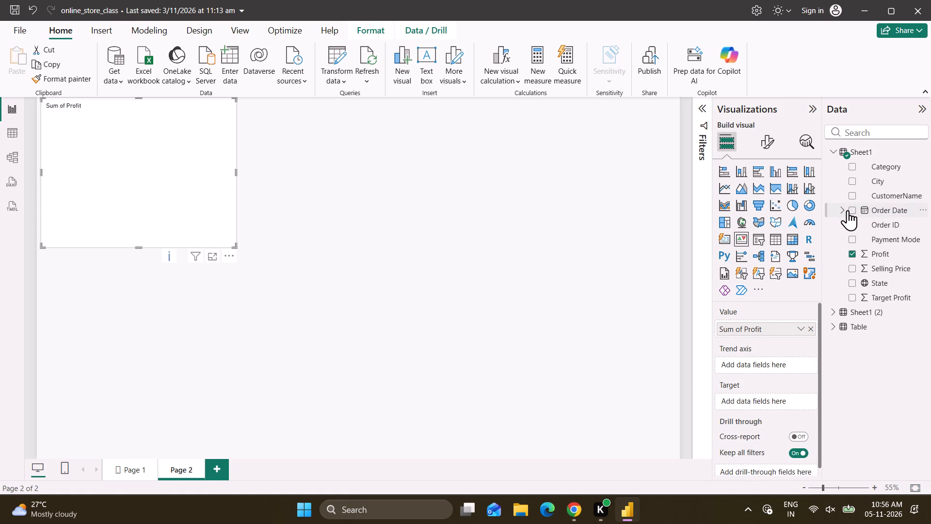
Assign Month from the Order Date hierarchy as the KPI's trend axis and collapse the Order Date field.
left_click(844, 210)
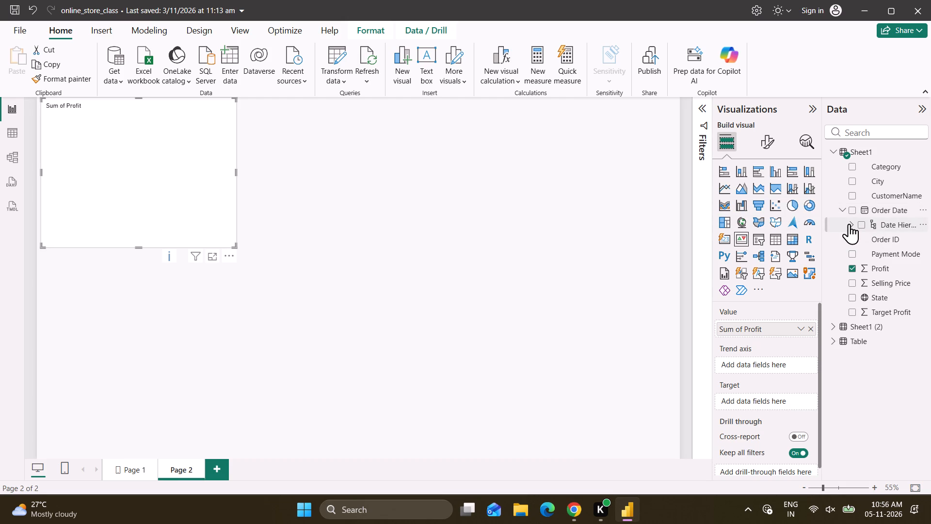
left_click(849, 224)
left_click_drag(912, 265, 799, 338)
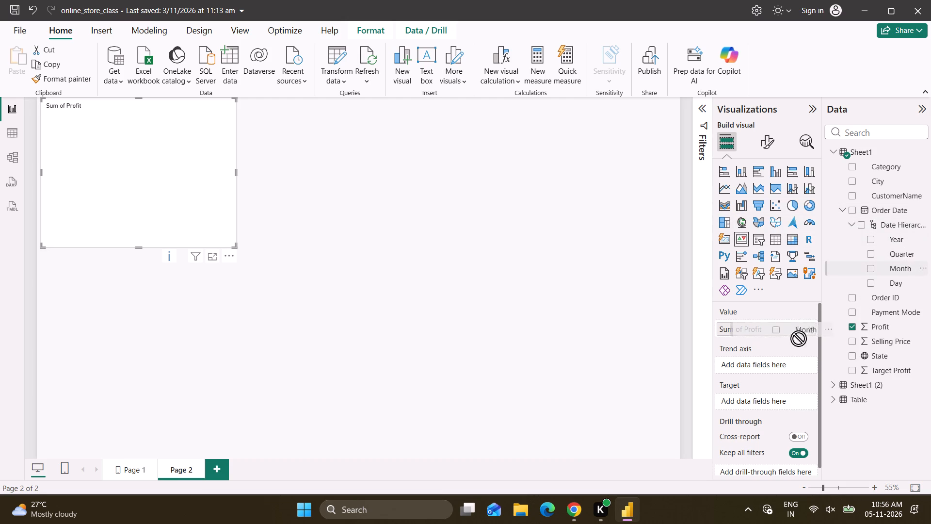
left_click_drag(799, 338, 793, 364)
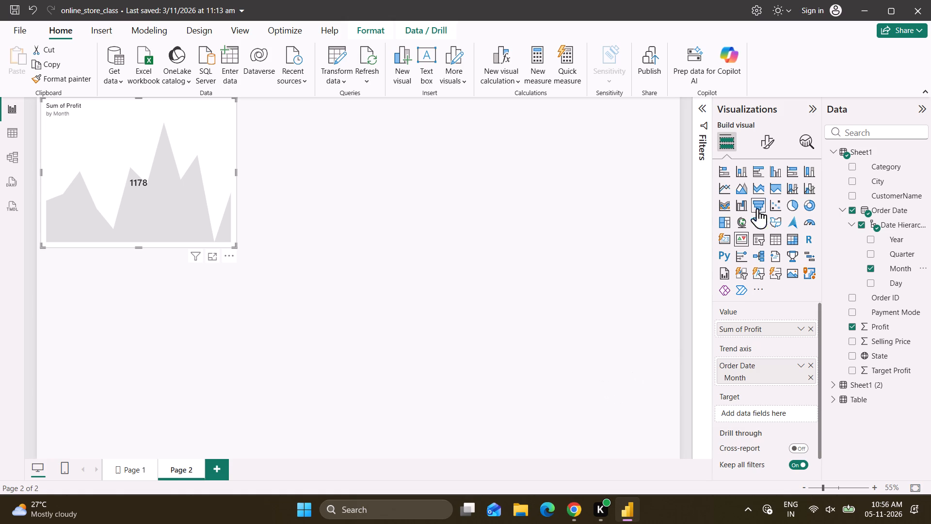
left_click(839, 211)
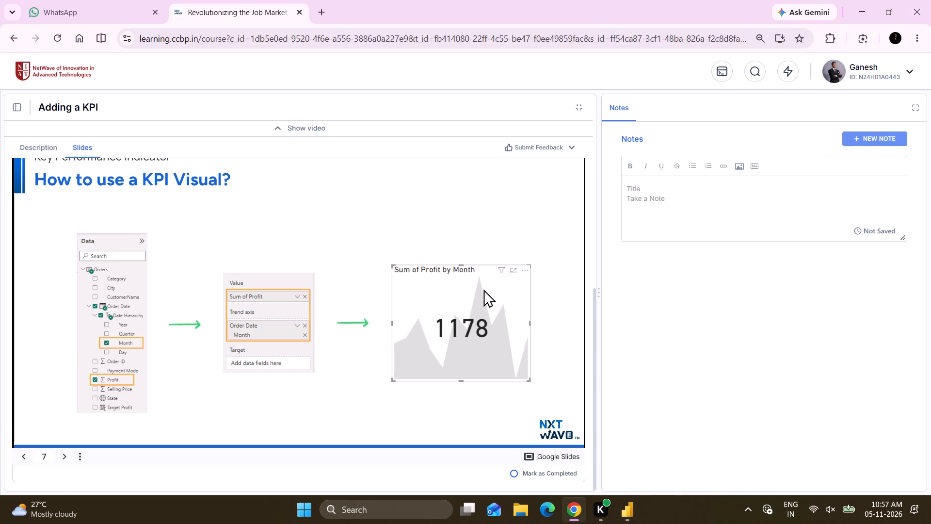
Advance the course slides in Chrome from slide 7 to Adding a target to KPI.
left_click(483, 289)
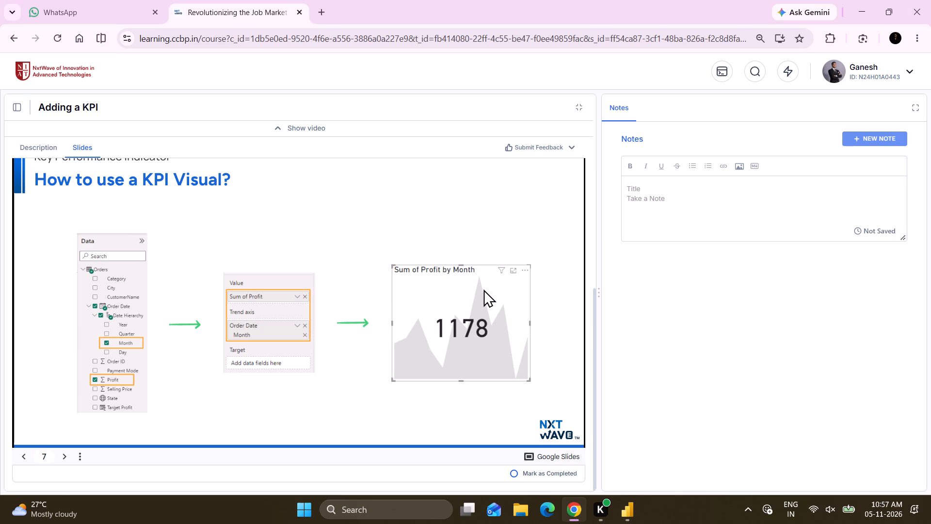
left_click(483, 289)
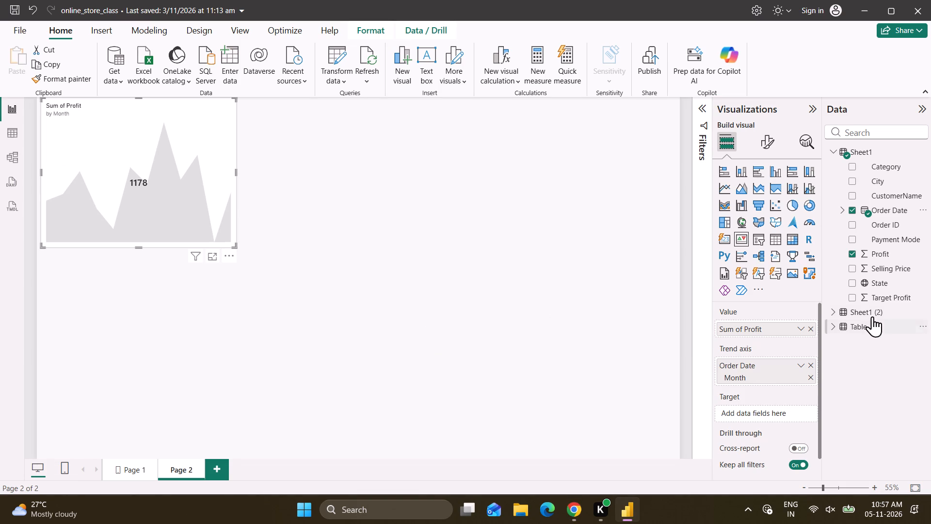
In Power BI, assign the Target Profit field from Sheet1 as the KPI visual's target.
left_click_drag(880, 296, 754, 412)
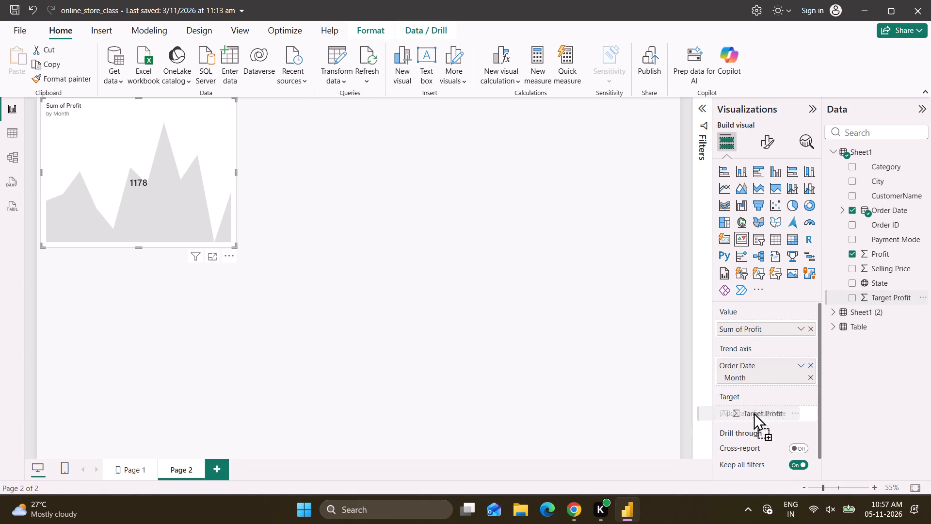
left_click_drag(754, 412, 765, 413)
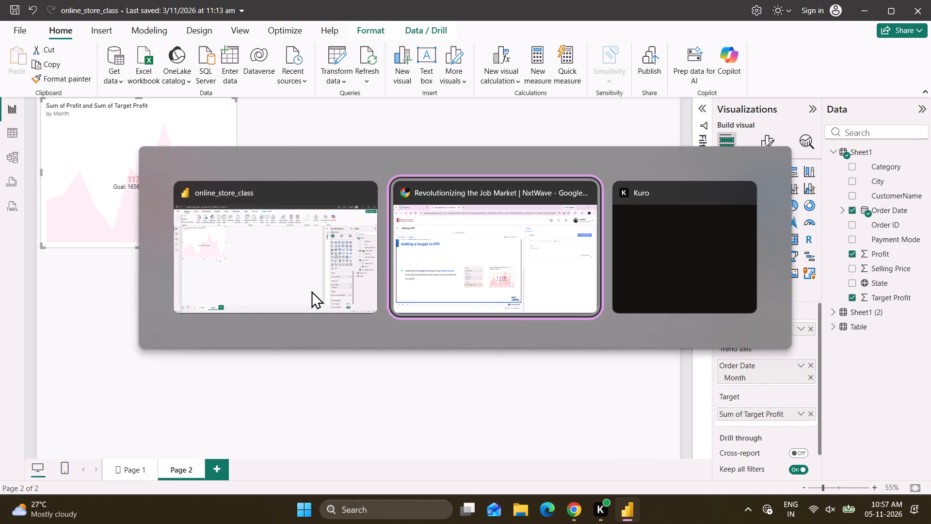
Advance the course slides in Chrome to slide 10, Target Colors.
left_click(384, 407)
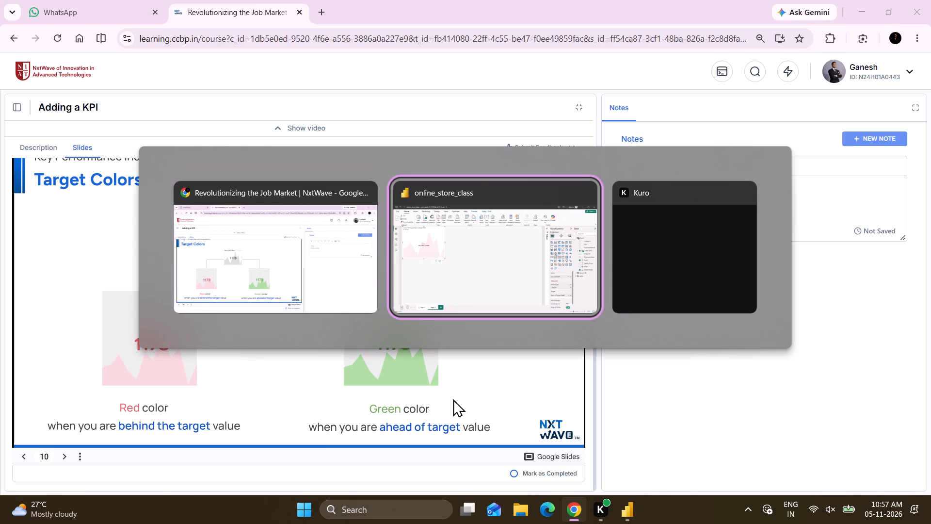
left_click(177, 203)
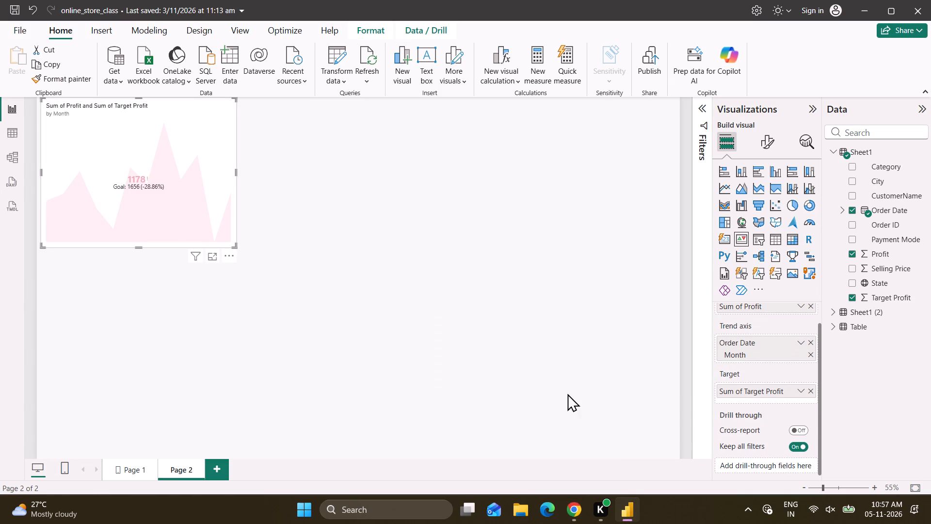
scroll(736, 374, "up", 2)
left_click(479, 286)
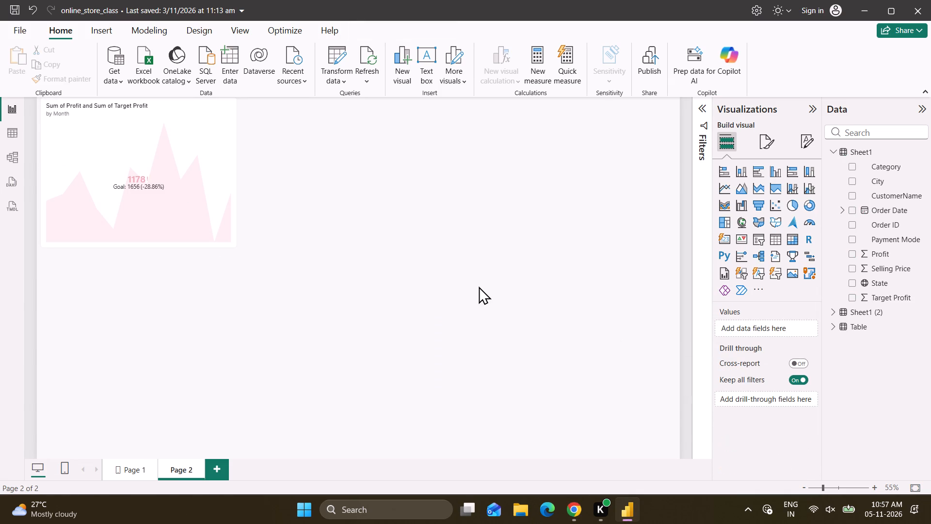
Widen the KPI visual on Page 2 slightly by moving its outer edge, keeping its height, and deselect it.
left_click(202, 200)
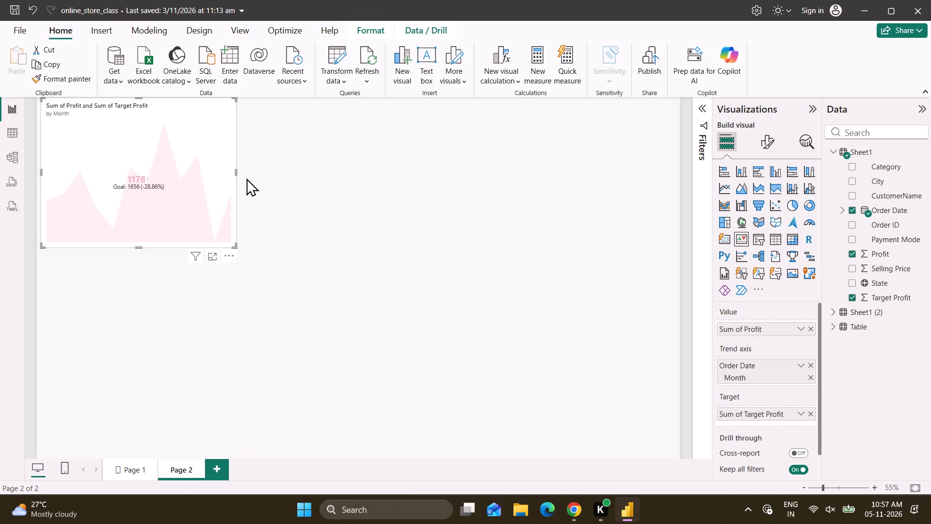
left_click_drag(236, 171, 262, 175)
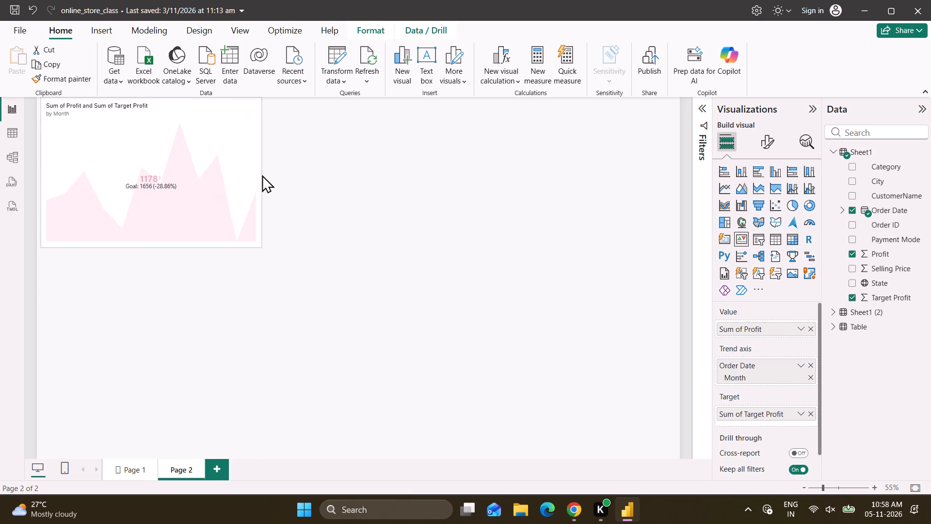
left_click_drag(262, 175, 326, 202)
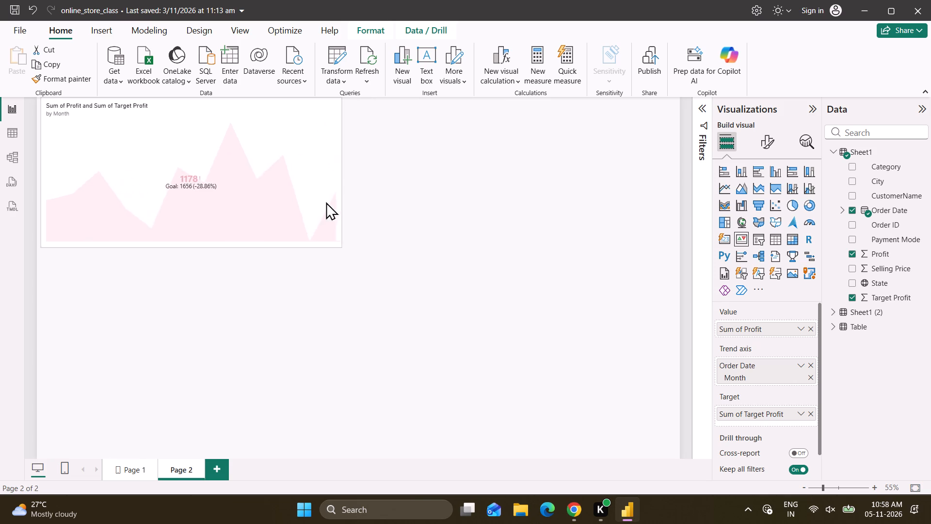
left_click_drag(326, 202, 249, 199)
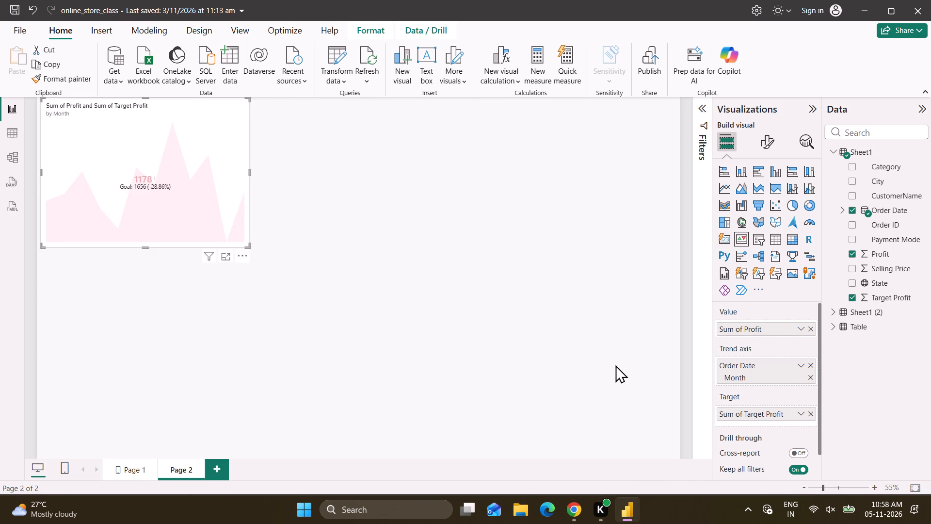
left_click(602, 364)
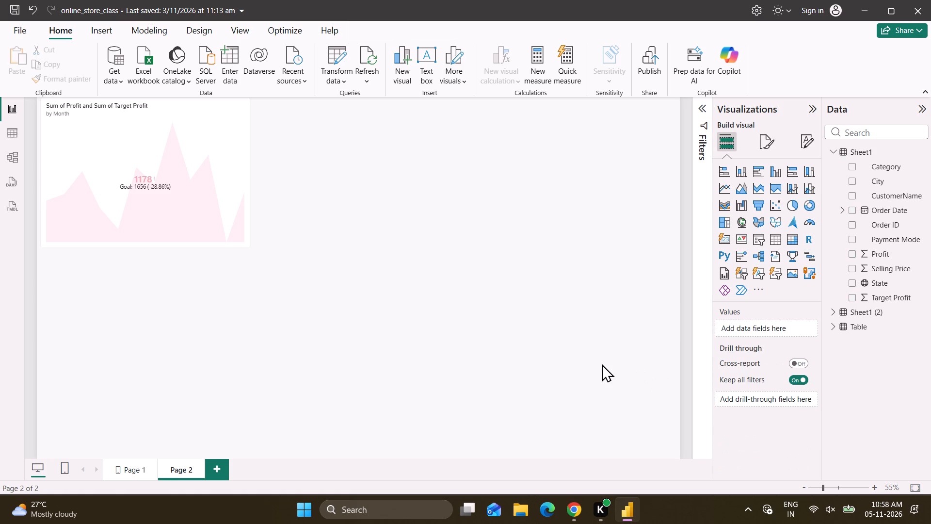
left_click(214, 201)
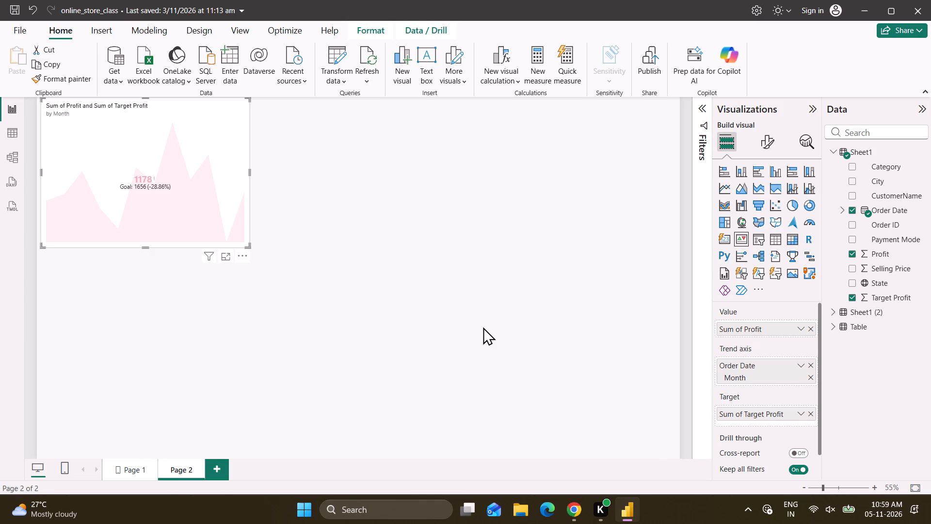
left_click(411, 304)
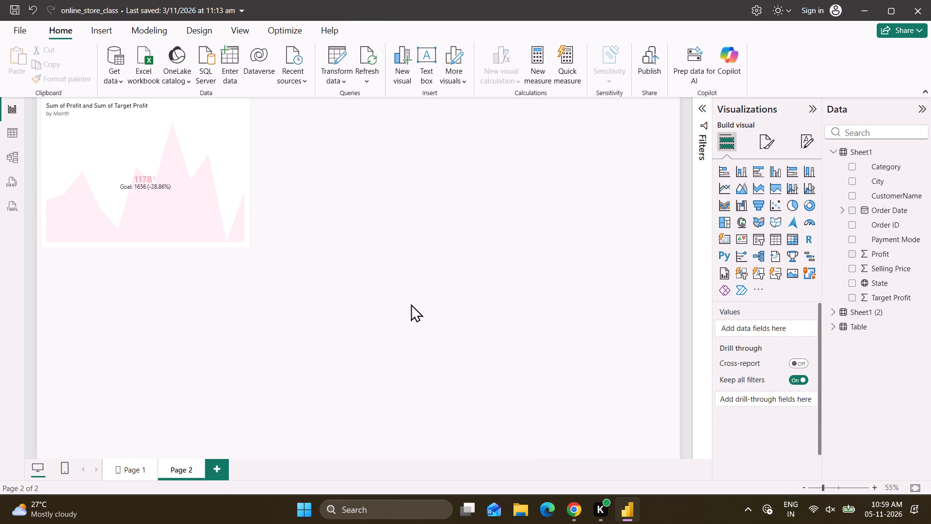
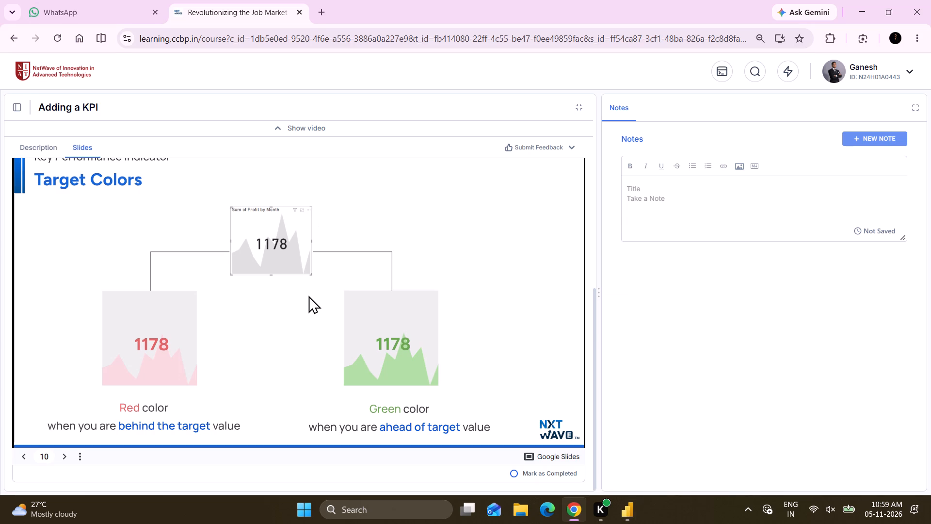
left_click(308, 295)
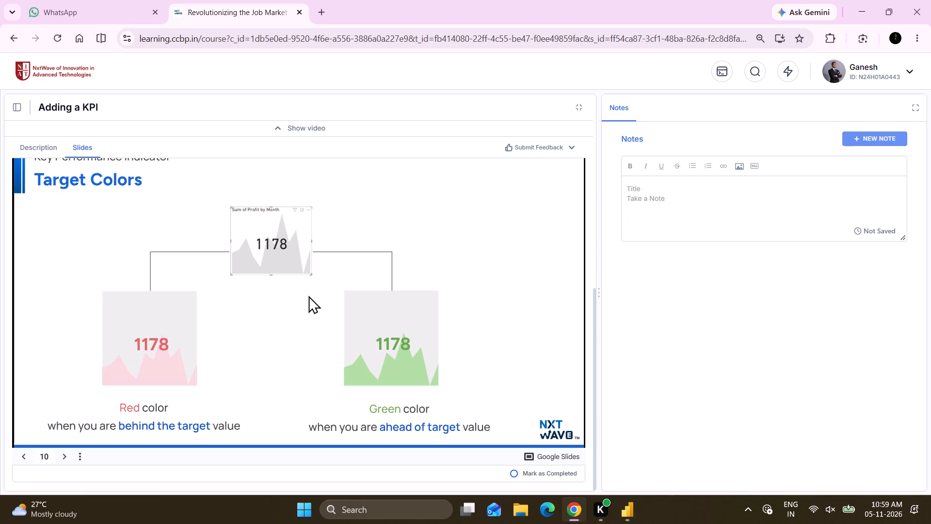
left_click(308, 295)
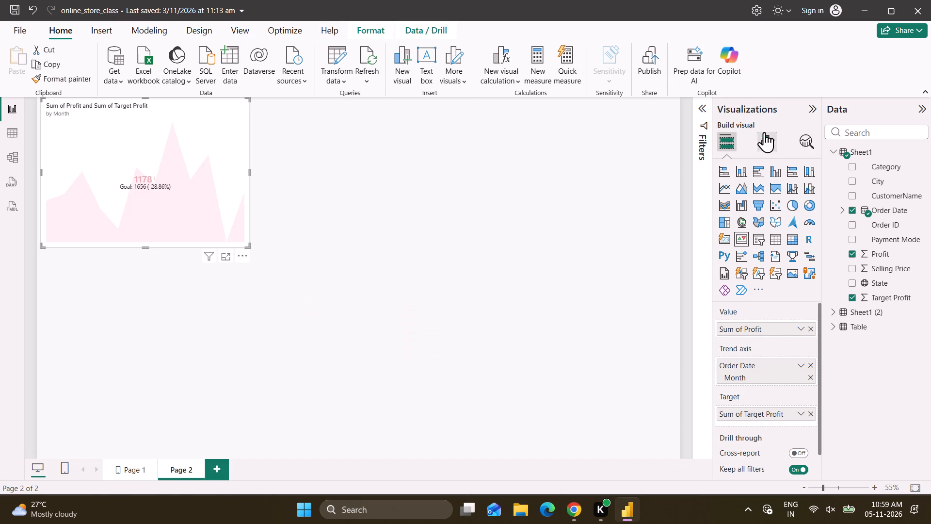
In Power BI, set the KPI visual's trend axis Good Color to bright green #00FB00.
left_click(771, 134)
left_click(747, 232)
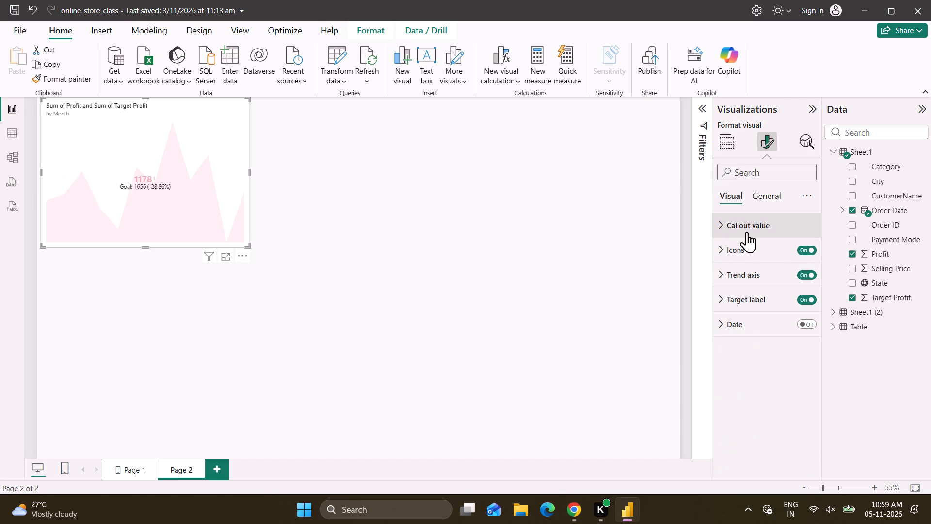
scroll(745, 360, "down", 1)
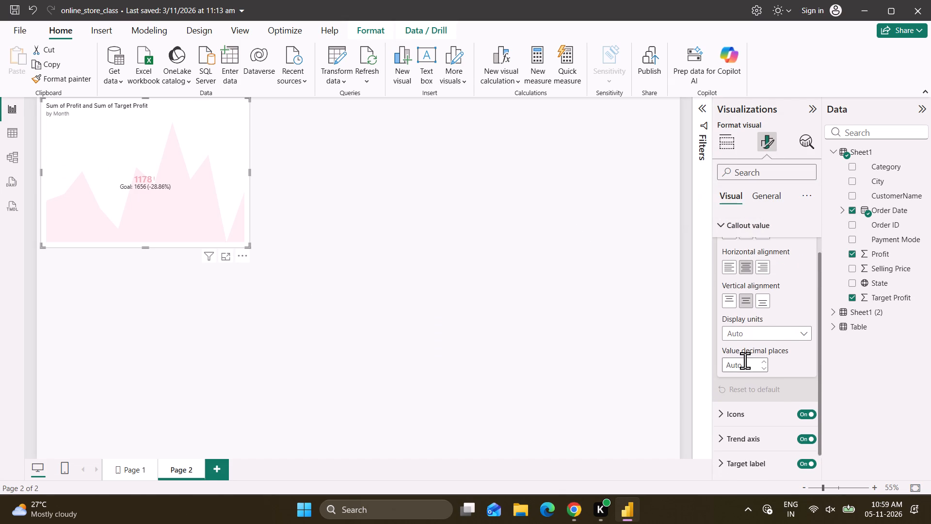
left_click(756, 403)
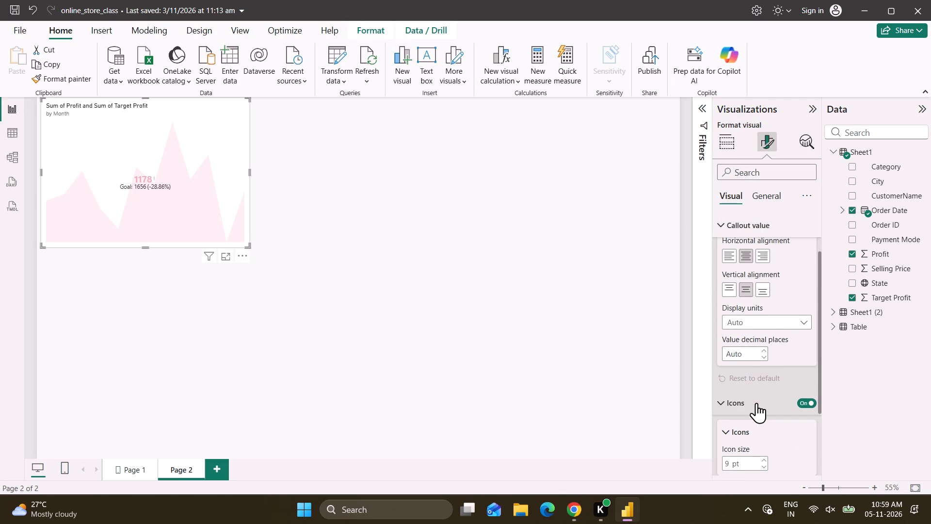
scroll(756, 403, "down", 2)
left_click(756, 415)
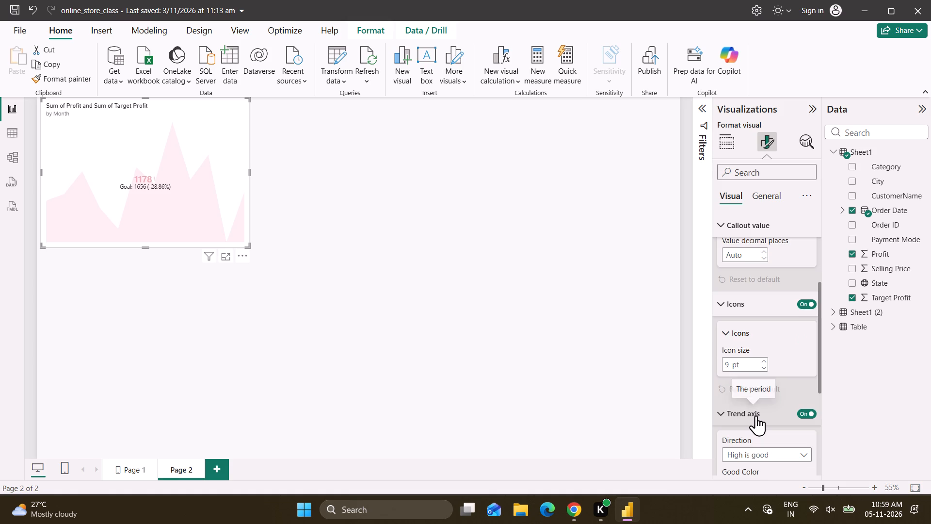
scroll(756, 415, "down", 4)
left_click(746, 295)
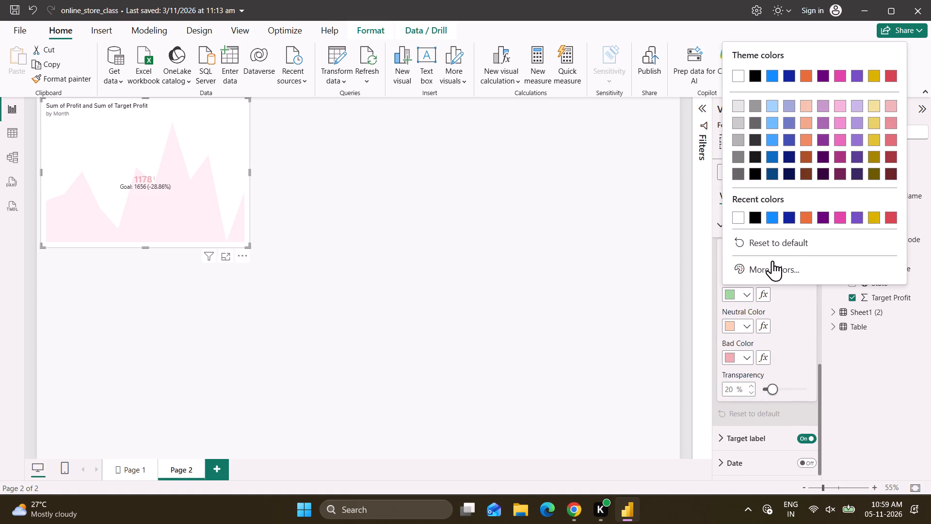
left_click(770, 264)
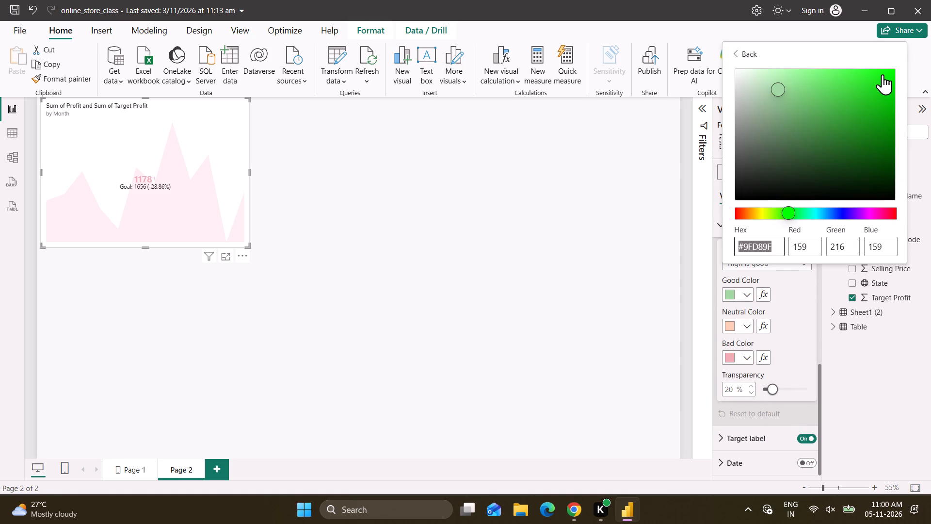
left_click(883, 74)
left_click_drag(890, 74, 896, 70)
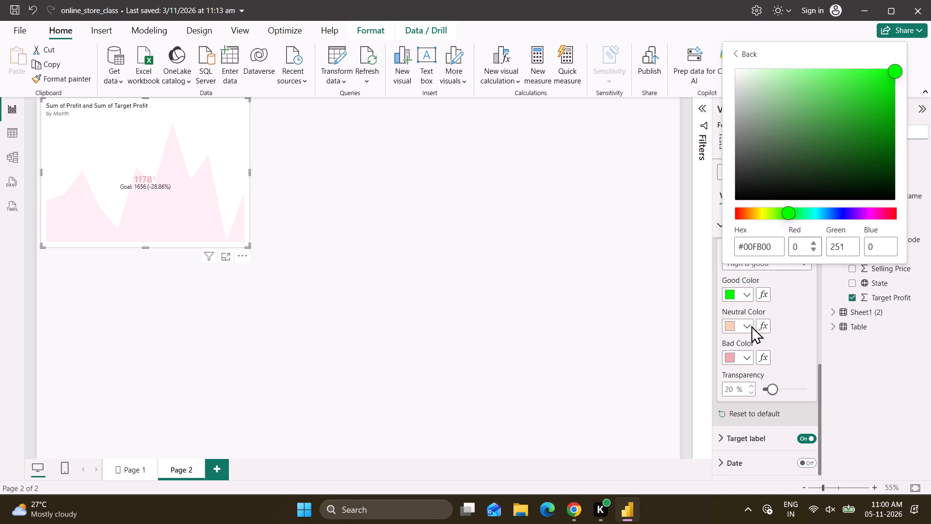
left_click(748, 321)
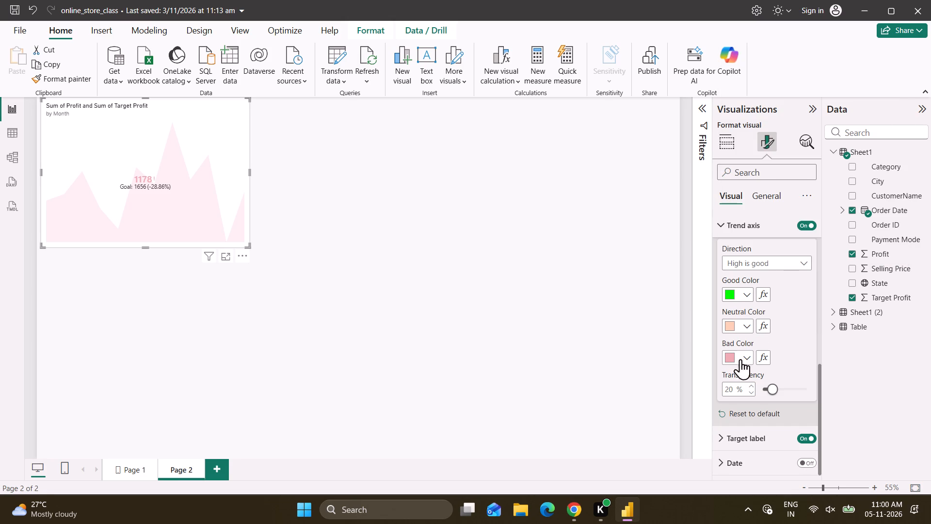
Set the KPI trend axis Bad Color to bright red #FB061C.
left_click(744, 362)
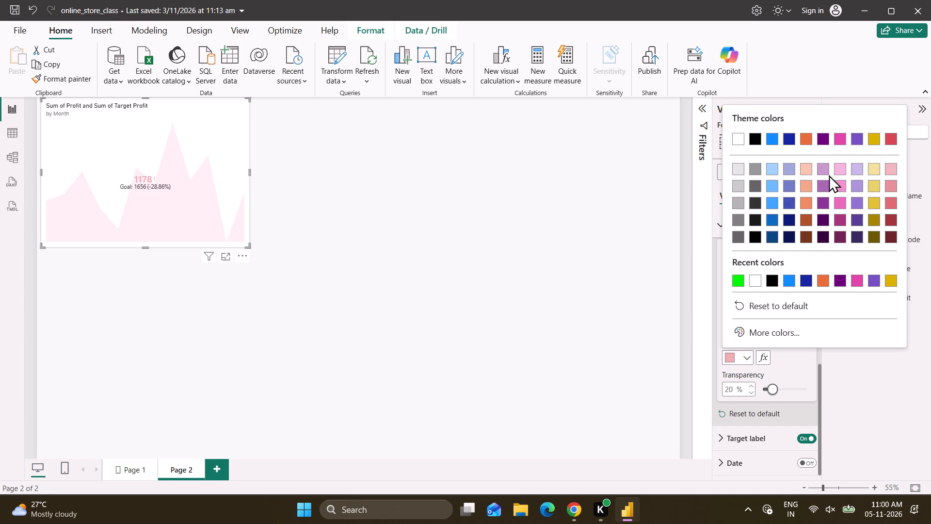
left_click(756, 331)
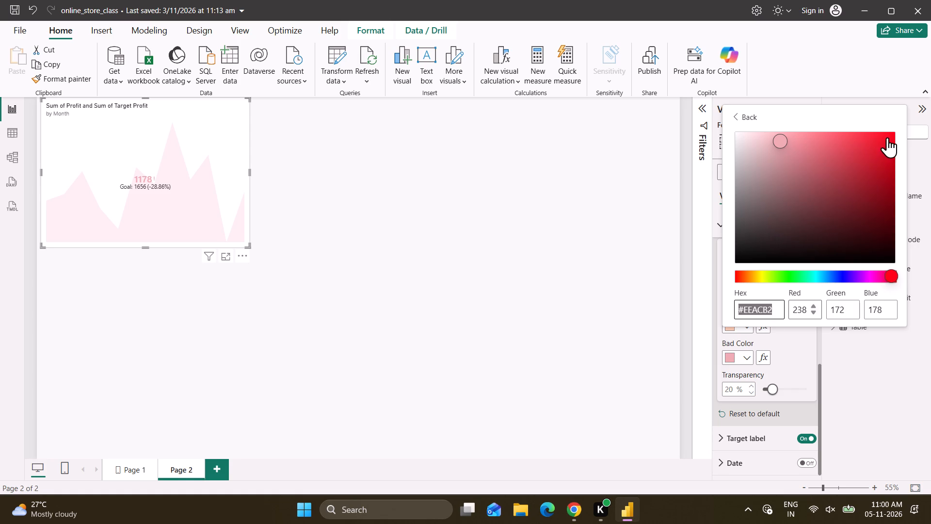
left_click(891, 133)
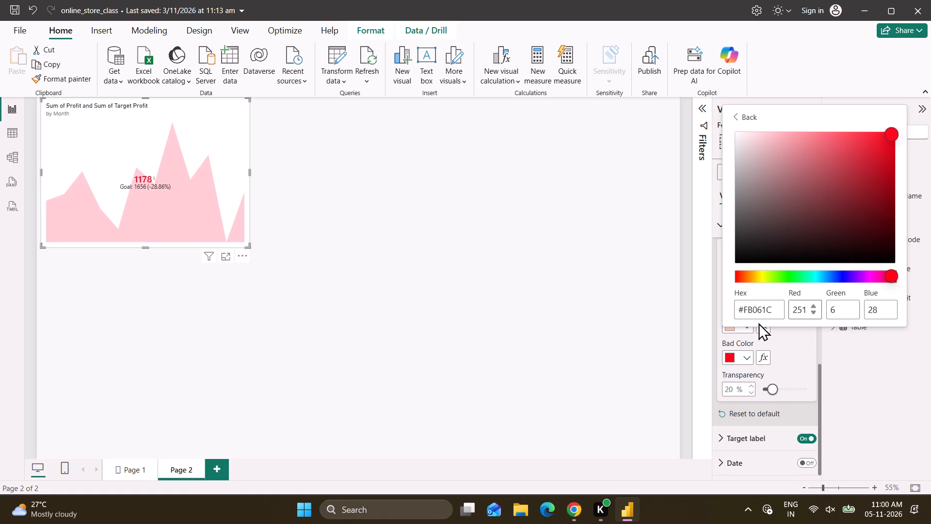
left_click(744, 332)
left_click(744, 332)
left_click(793, 335)
left_click(793, 335)
left_click(835, 377)
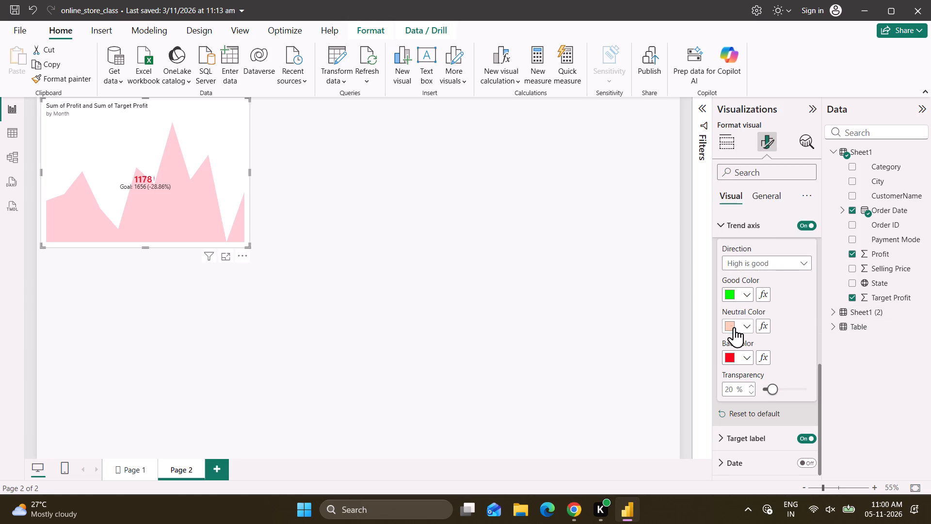
Set the KPI trend axis Neutral Color to a fully saturated bright orange, keeping its hue.
left_click(738, 328)
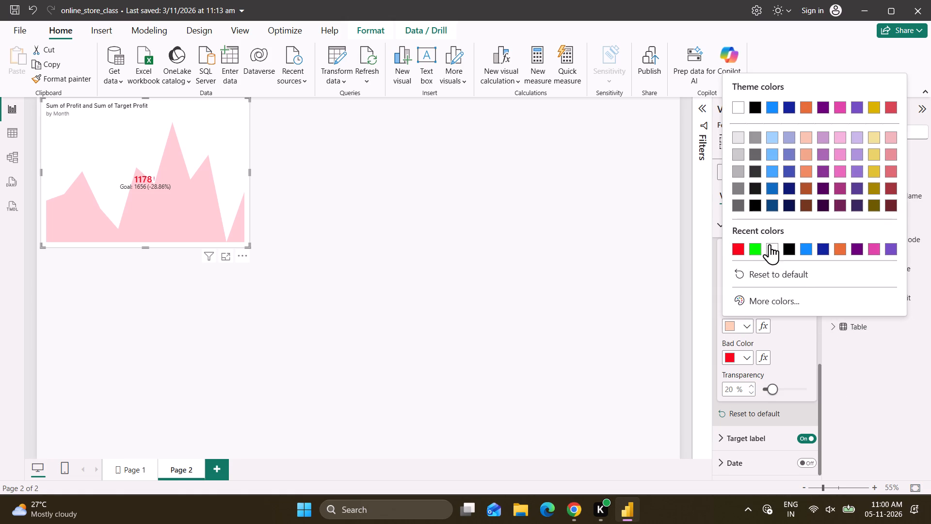
left_click(773, 302)
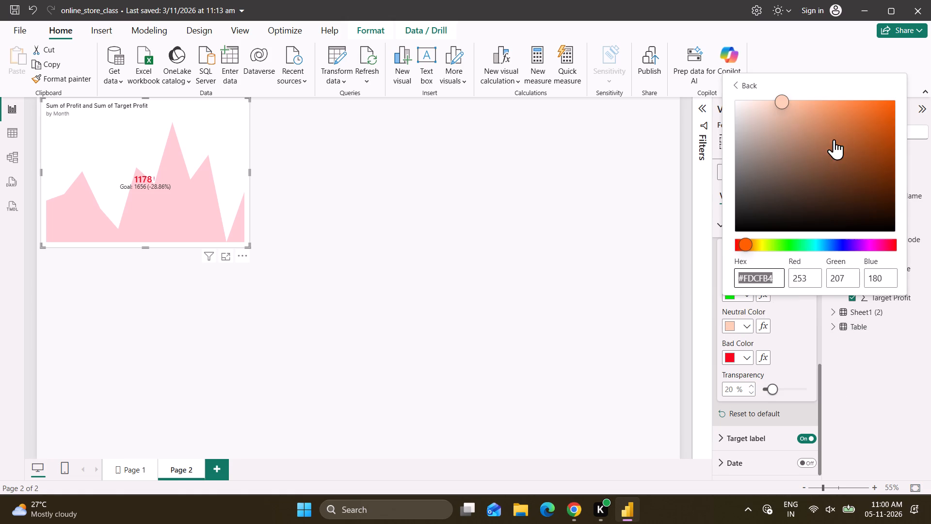
left_click_drag(784, 110, 819, 115)
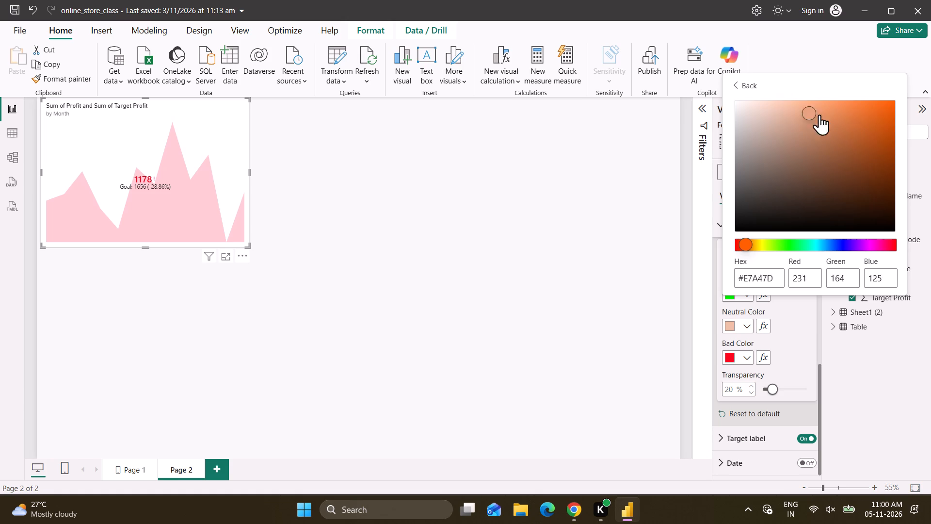
left_click_drag(819, 115, 909, 92)
left_click(796, 354)
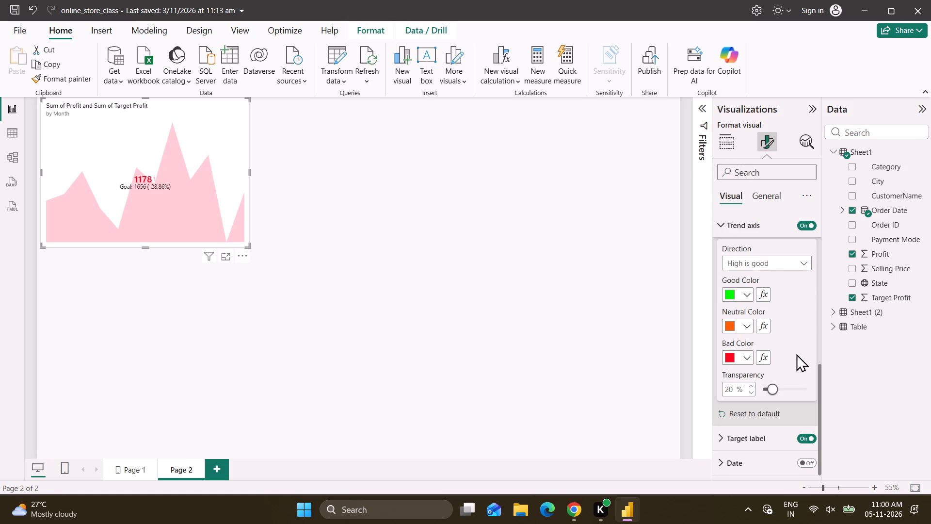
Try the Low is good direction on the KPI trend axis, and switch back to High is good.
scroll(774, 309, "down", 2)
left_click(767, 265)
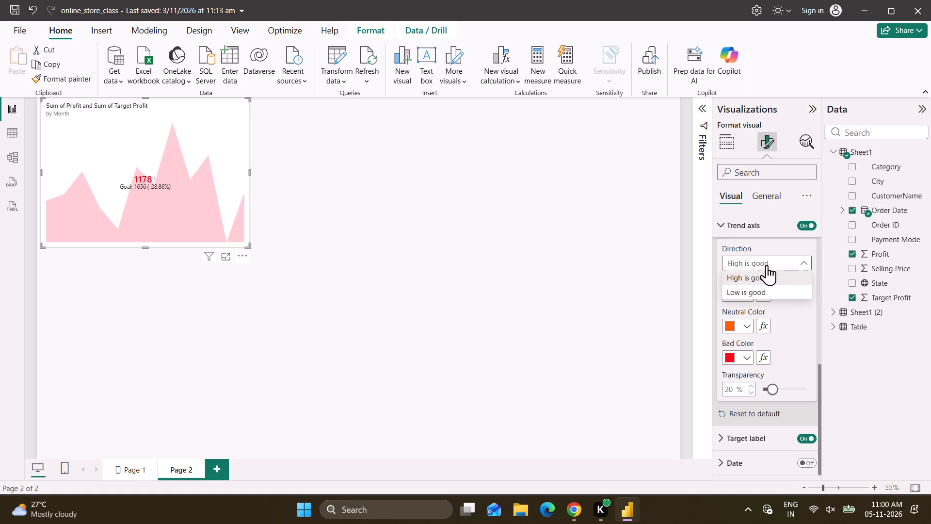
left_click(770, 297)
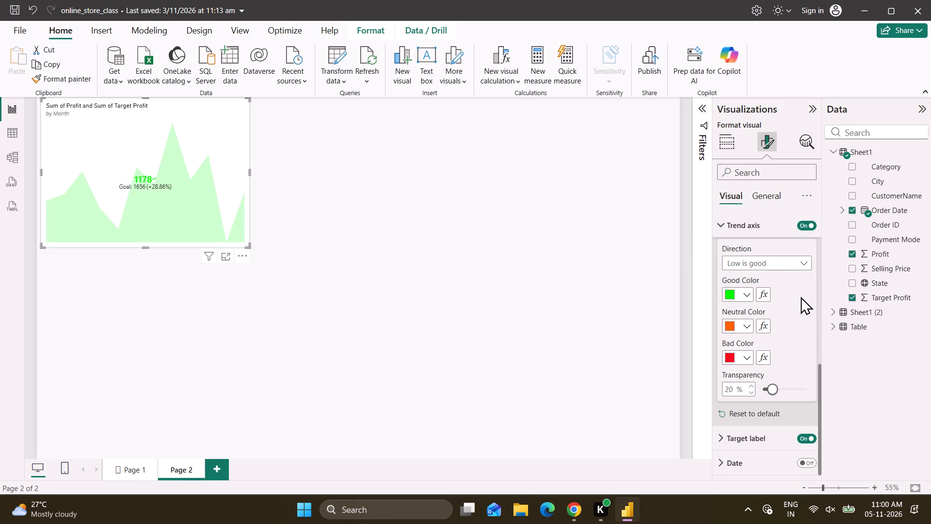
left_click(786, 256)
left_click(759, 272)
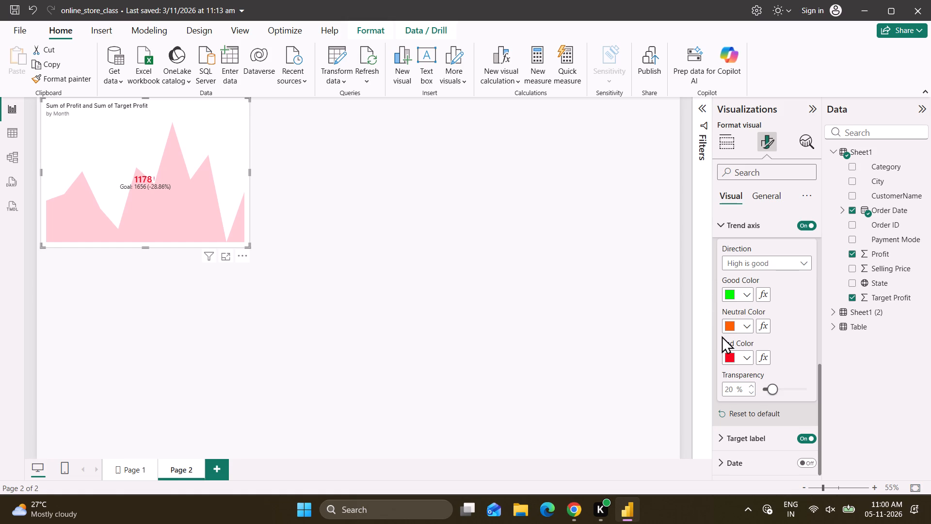
Increase the KPI visual's icon size to 35 pt.
scroll(756, 241, "up", 3)
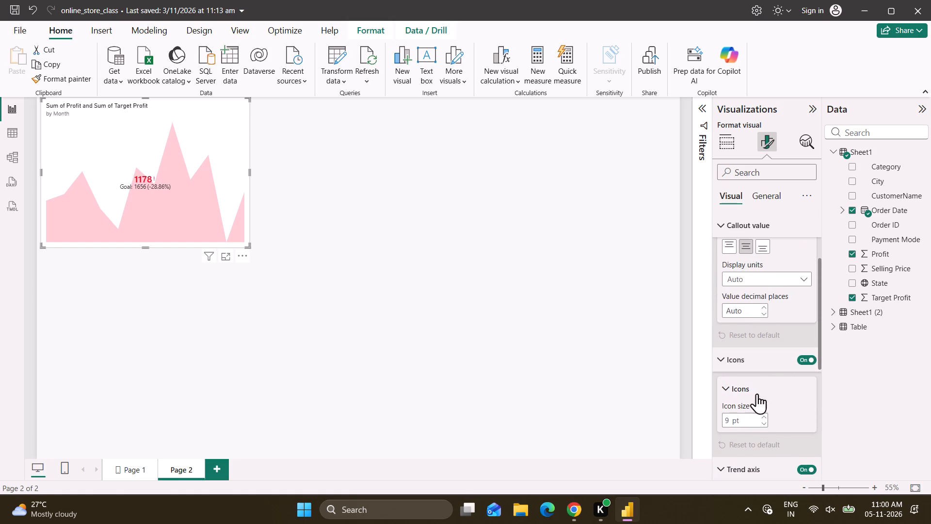
triple_click(763, 417)
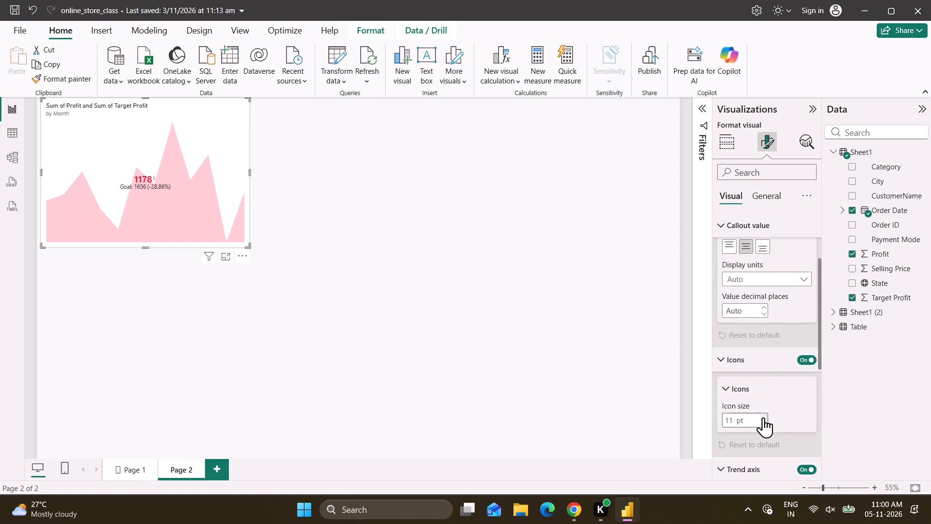
triple_click(763, 417)
triple_click(763, 417)
triple_click(763, 417)
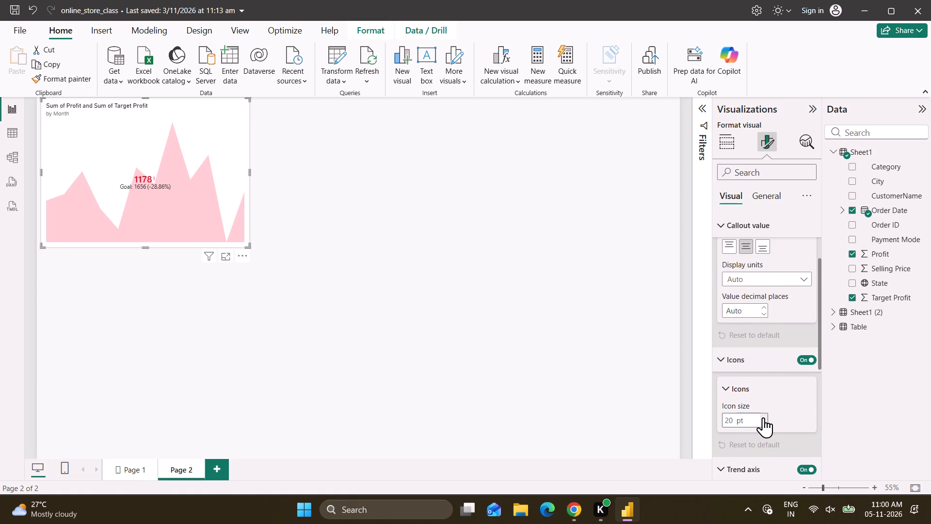
triple_click(763, 417)
triple_click(763, 417)
triple_click(763, 417)
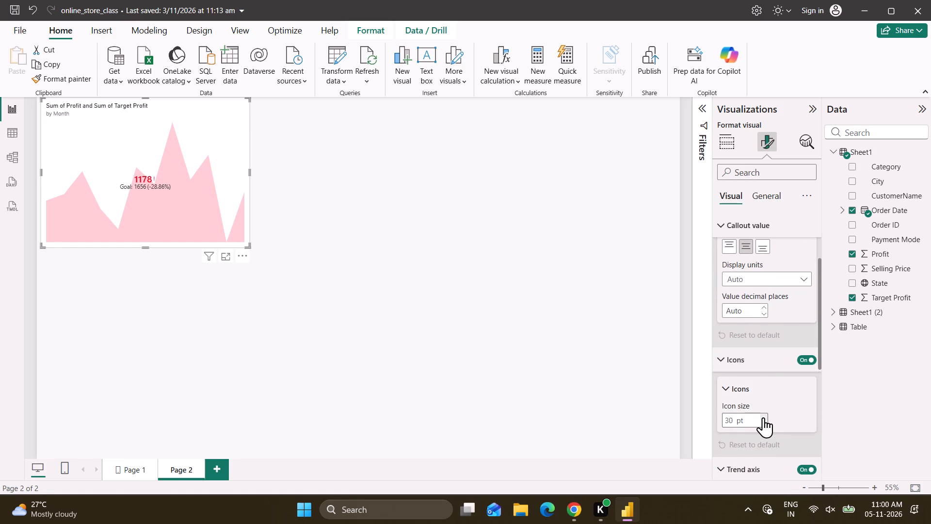
triple_click(763, 417)
double_click(763, 417)
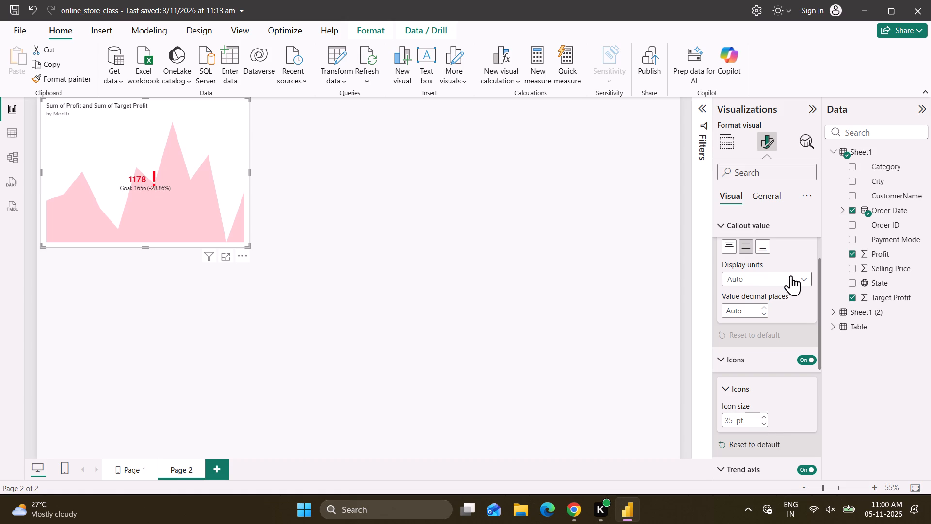
left_click(769, 283)
left_click(769, 283)
Increase the font size of the KPI callout value to about 40.
scroll(769, 283, "up", 1)
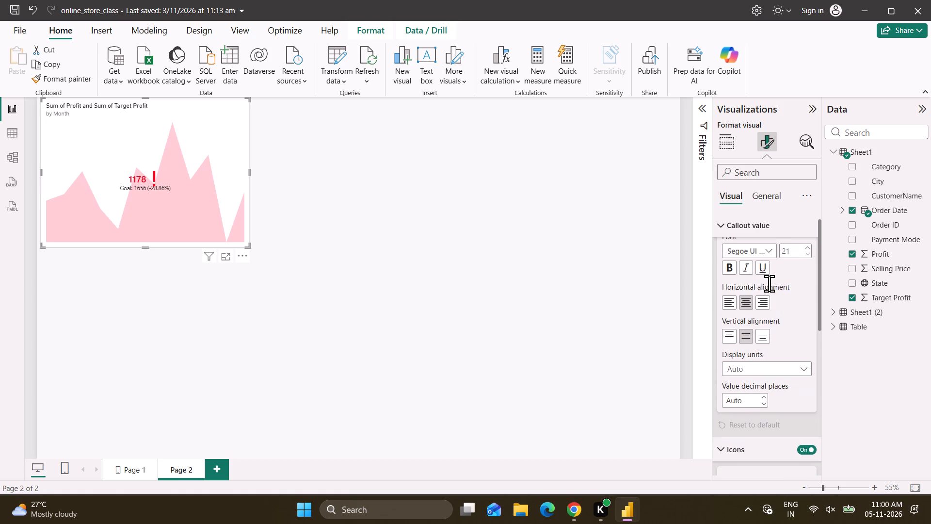
triple_click(807, 246)
triple_click(807, 246)
triple_click(807, 246)
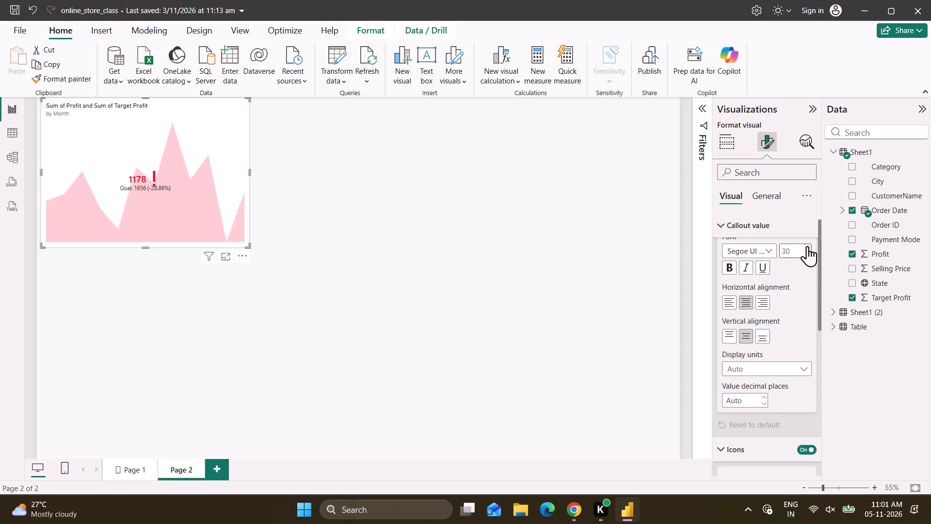
triple_click(807, 246)
triple_click(807, 246)
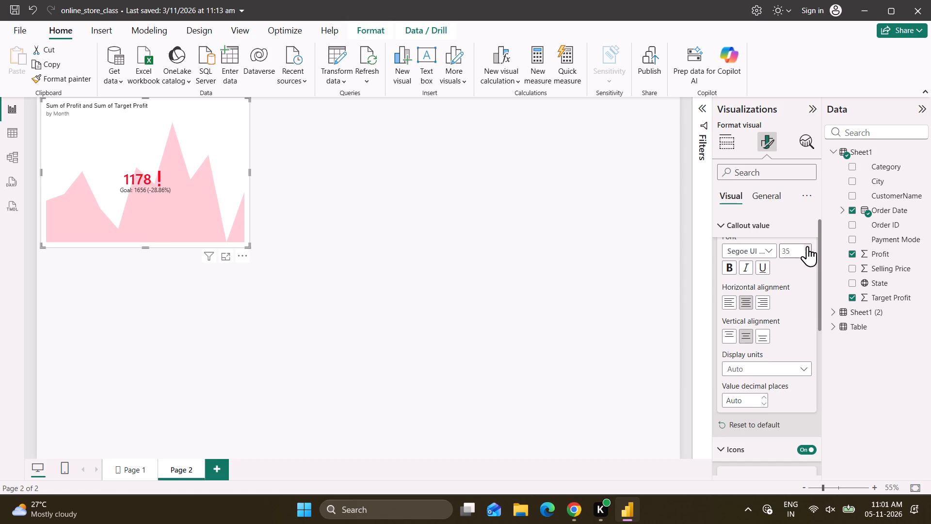
triple_click(807, 246)
left_click(807, 246)
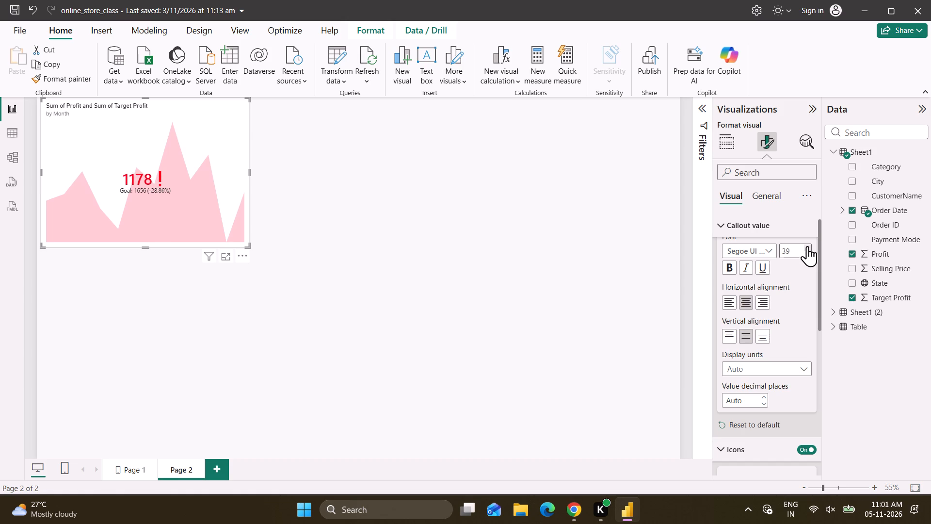
Review the KPI's trend axis, icon and target label format settings, collapsing each group.
scroll(773, 320, "down", 2)
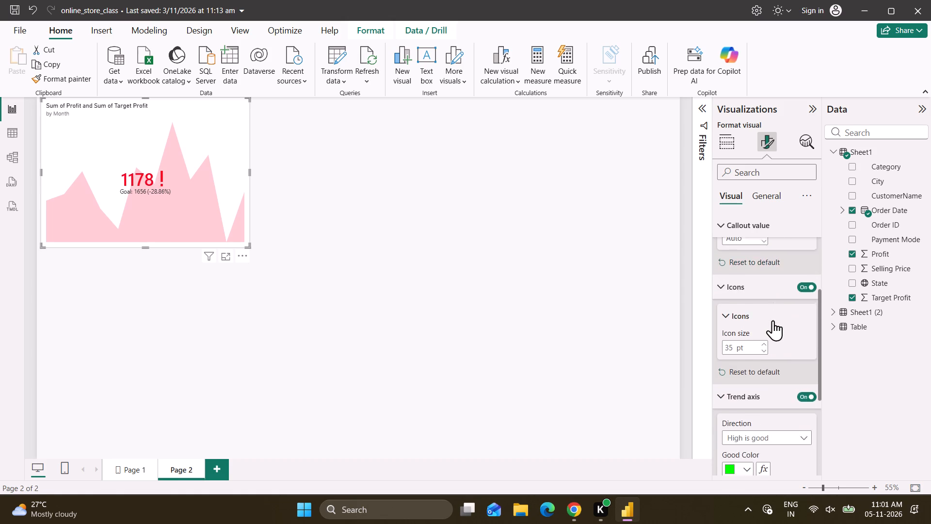
scroll(773, 320, "down", 3)
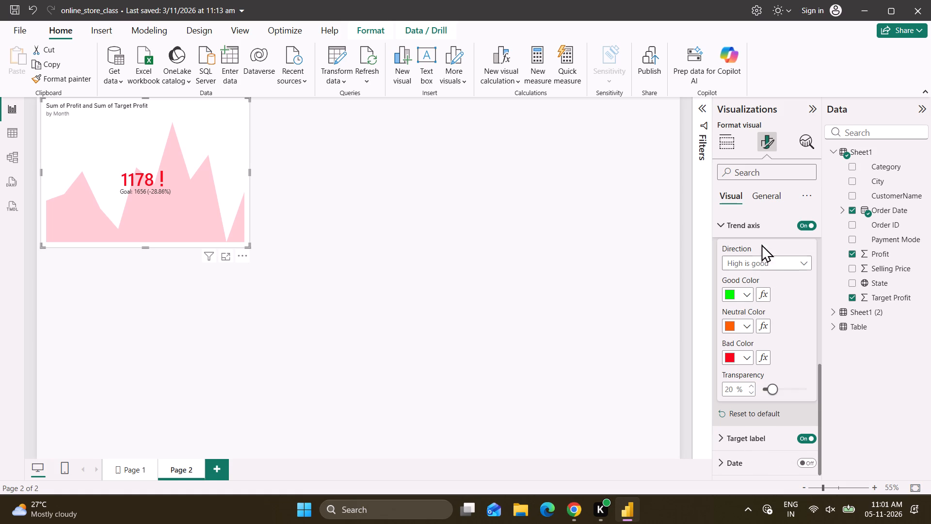
left_click(758, 229)
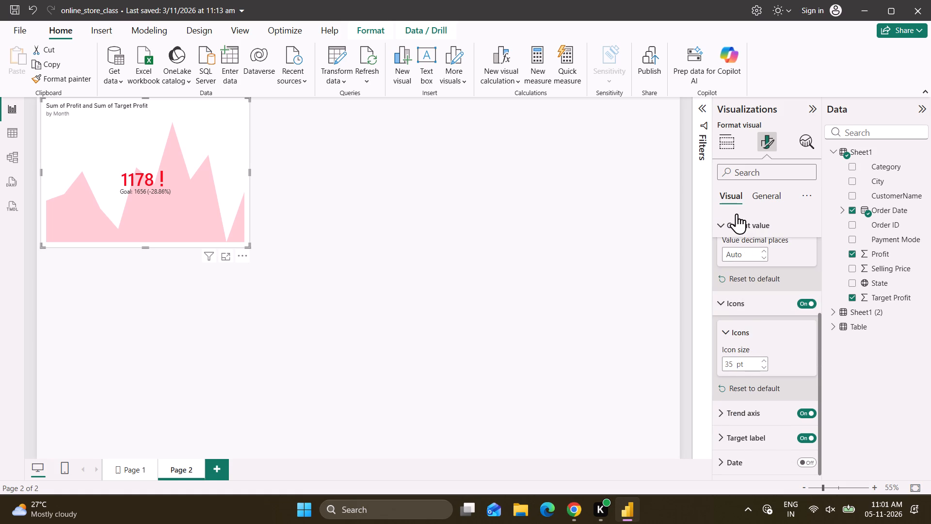
left_click(738, 231)
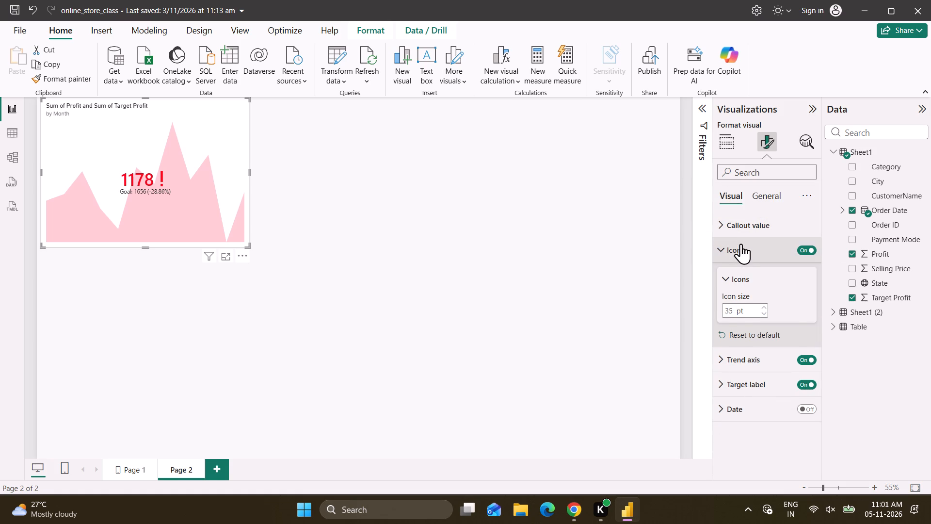
left_click(741, 244)
left_click(759, 296)
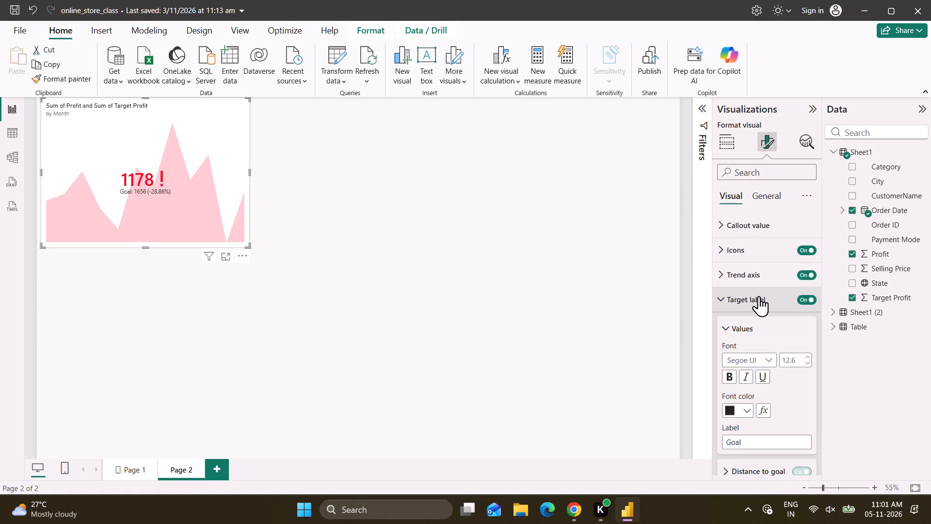
scroll(753, 375, "down", 2)
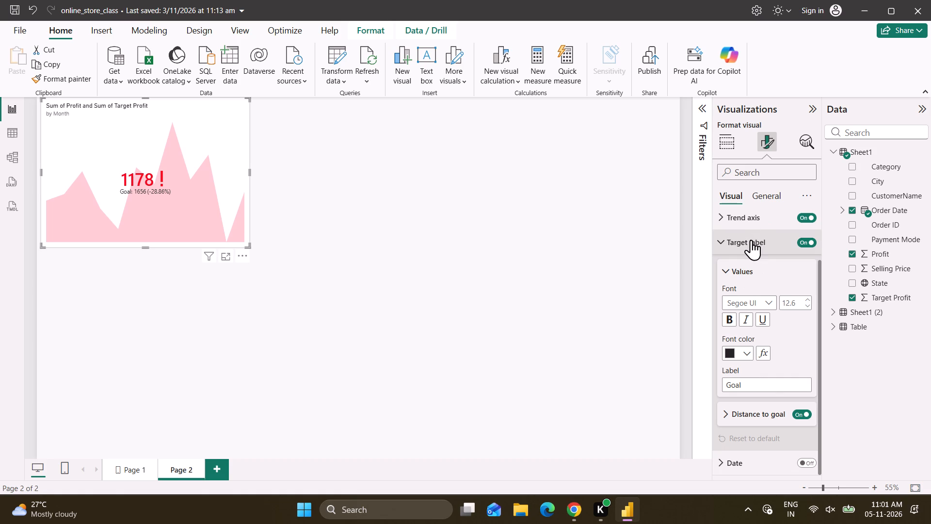
left_click(751, 240)
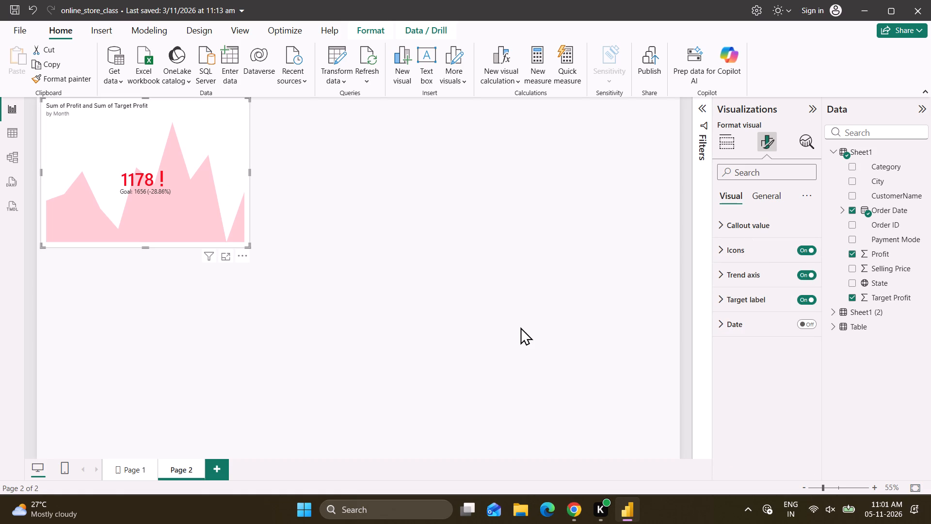
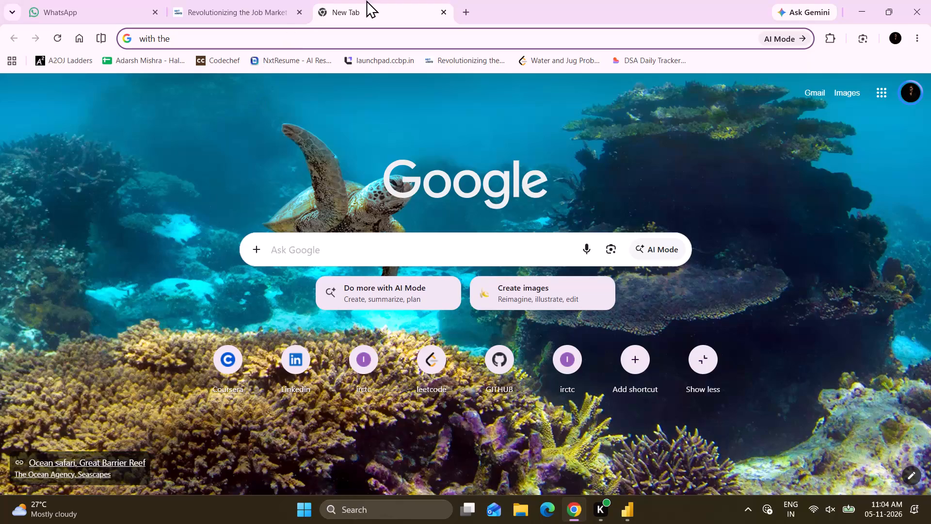
Search the web for "with the help of duolingo".
key("h")
type("lep")
key("space")
key("BackSpace")
key("BackSpace")
key("BackSpace")
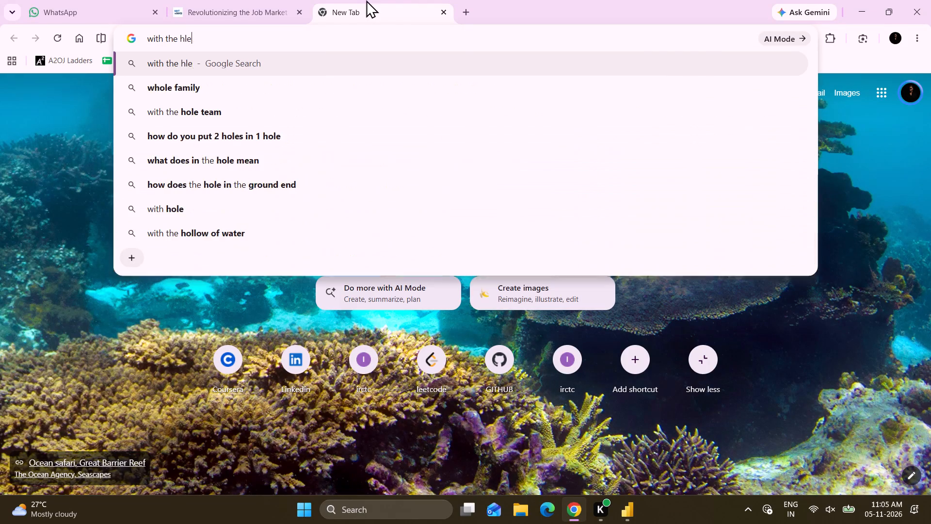
key("BackSpace")
type("elp")
key("space")
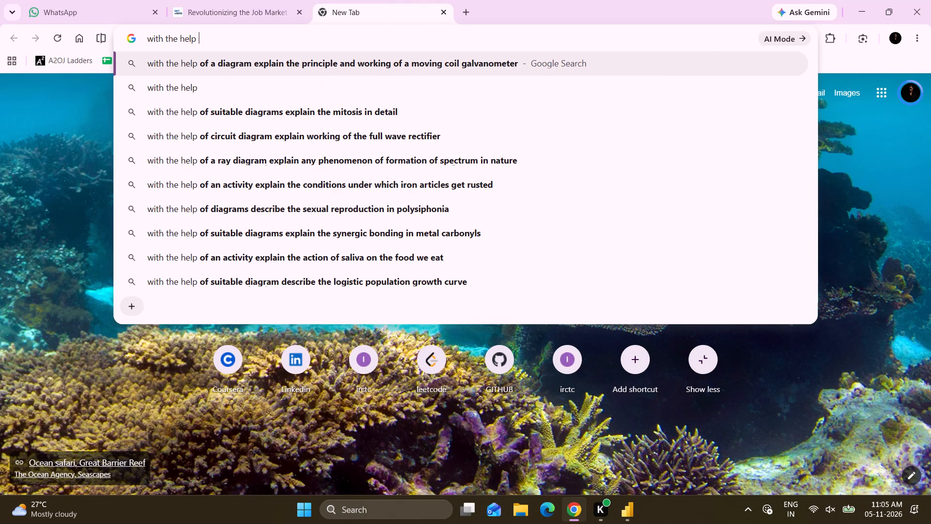
type("of")
key("space")
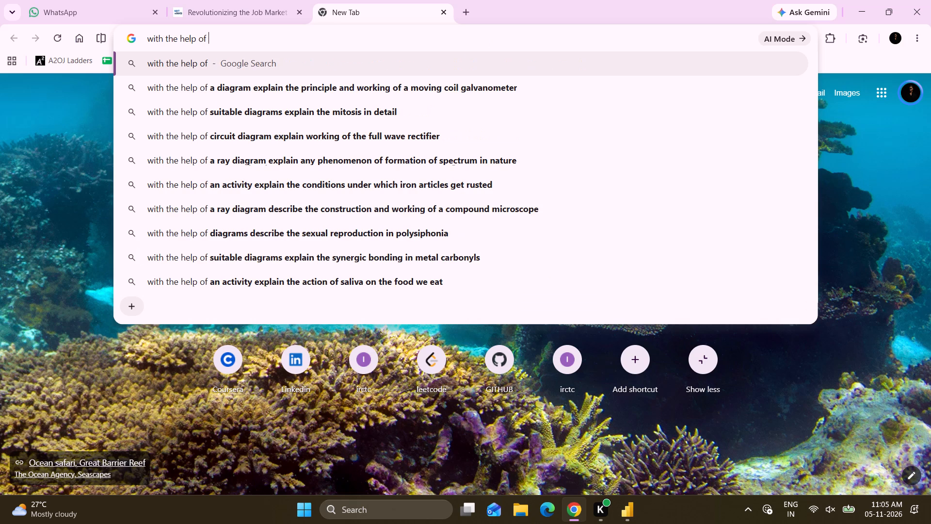
type("du")
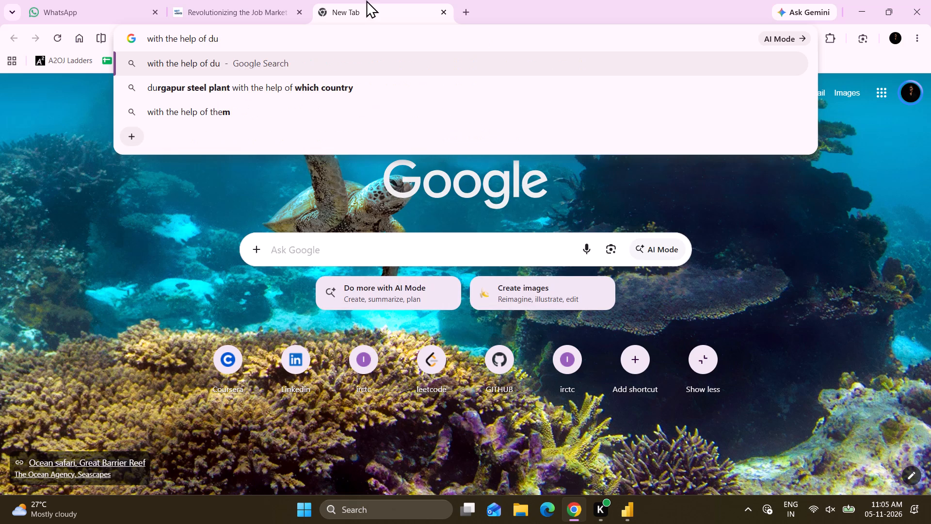
type("li")
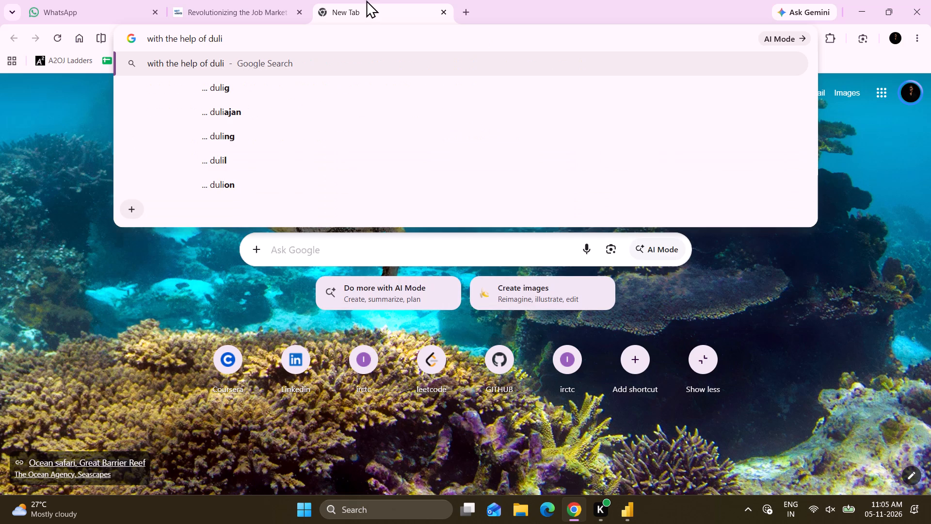
type("ngo")
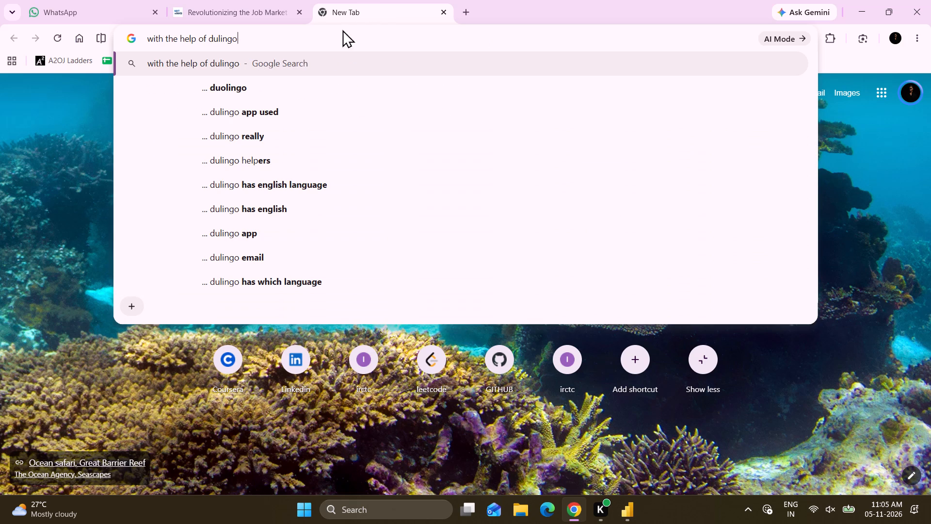
left_click(282, 79)
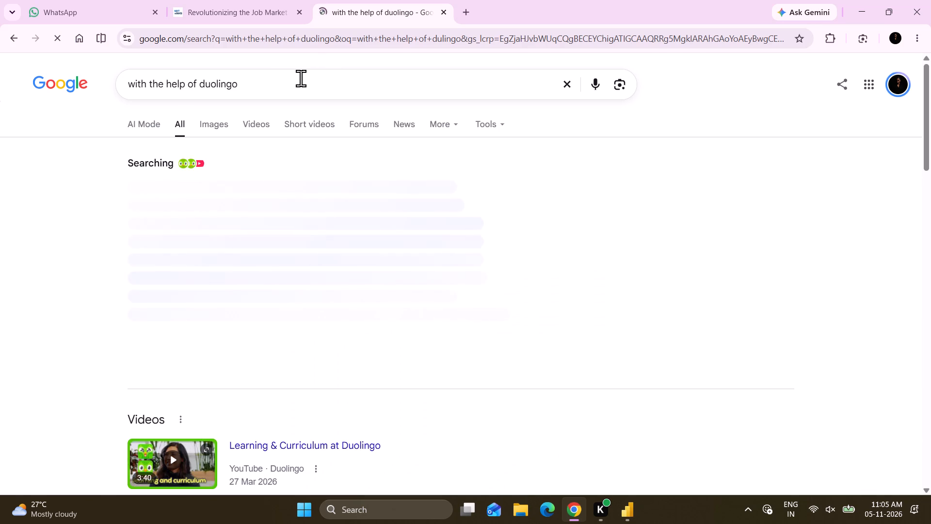
Extend the web search to "with the help of duolingo how to learn english".
left_click(301, 78)
key("space")
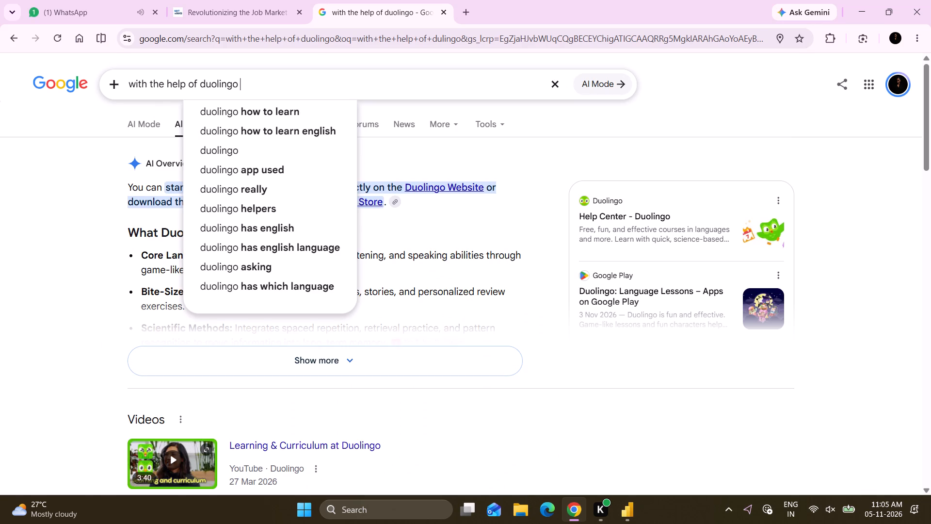
left_click(281, 128)
Read the AI overview on learning English with Duolingo through its tips for best results, and close the search page.
left_click(141, 256)
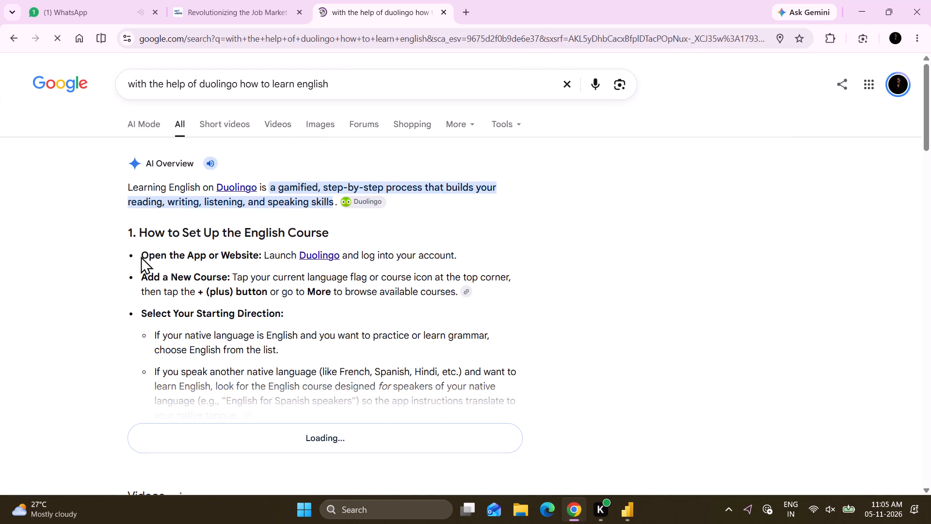
scroll(289, 276, "down", 1)
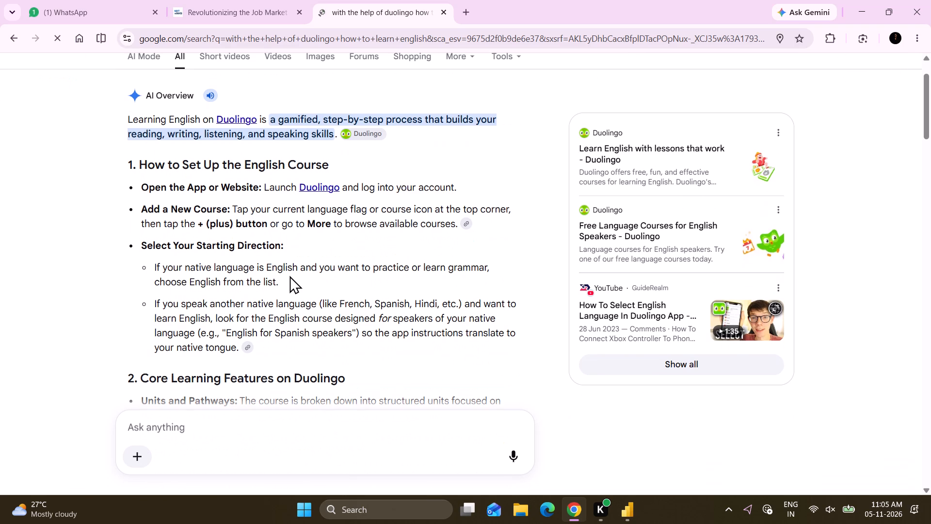
scroll(289, 276, "down", 2)
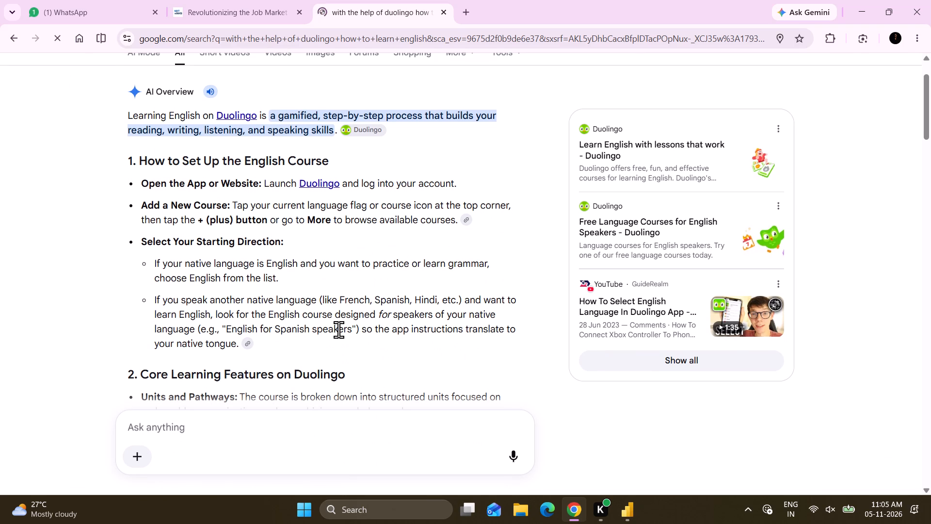
scroll(215, 309, "down", 2)
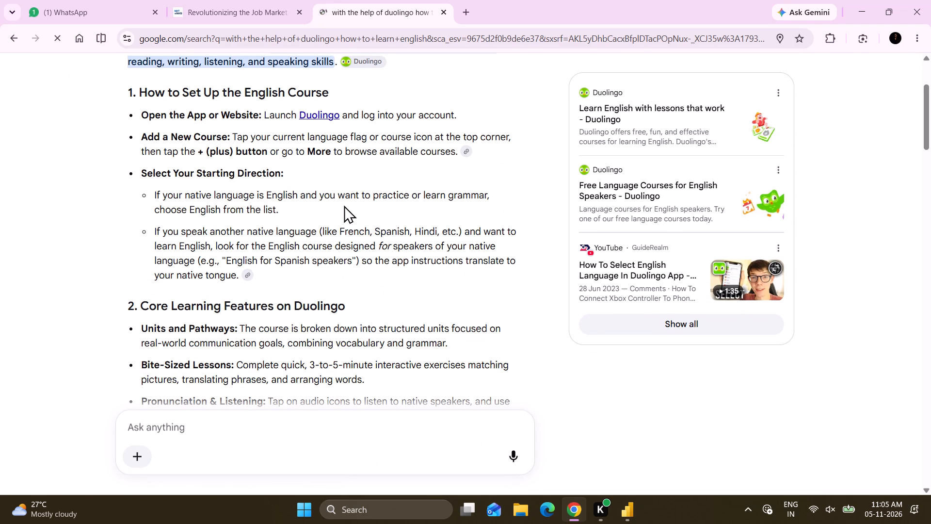
scroll(210, 270, "down", 1)
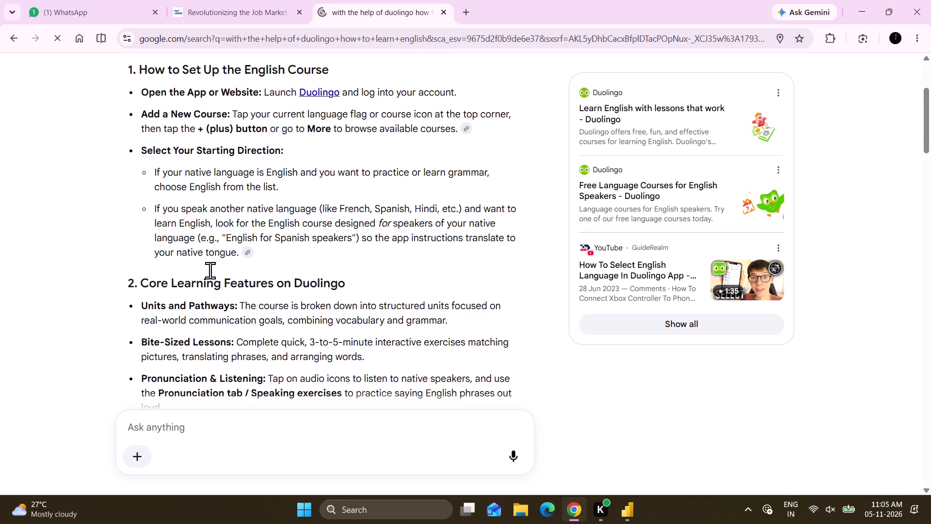
scroll(210, 270, "down", 1)
scroll(318, 390, "down", 4)
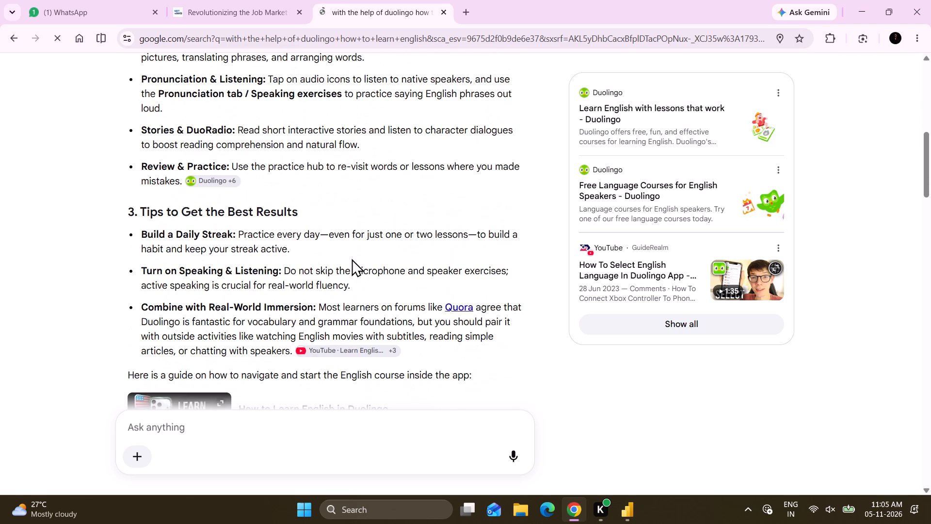
scroll(353, 256, "down", 1)
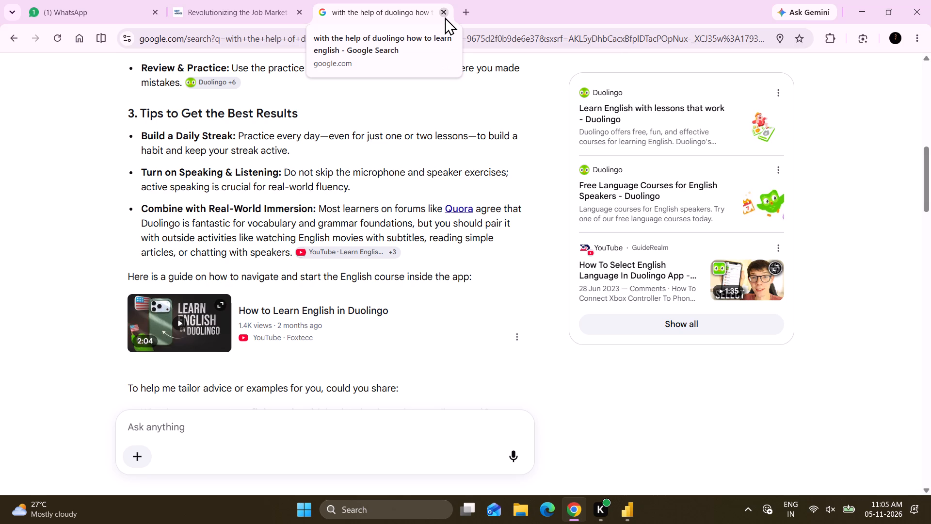
left_click(445, 17)
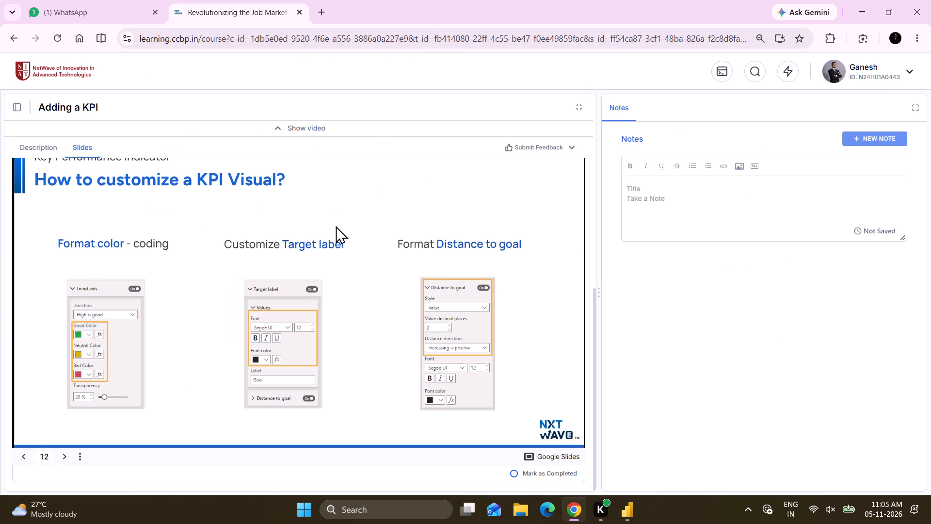
Switch to Power BI and set the KPI visual's border color to black in its general effects, leaving the visual deselected.
key("alt+Tab")
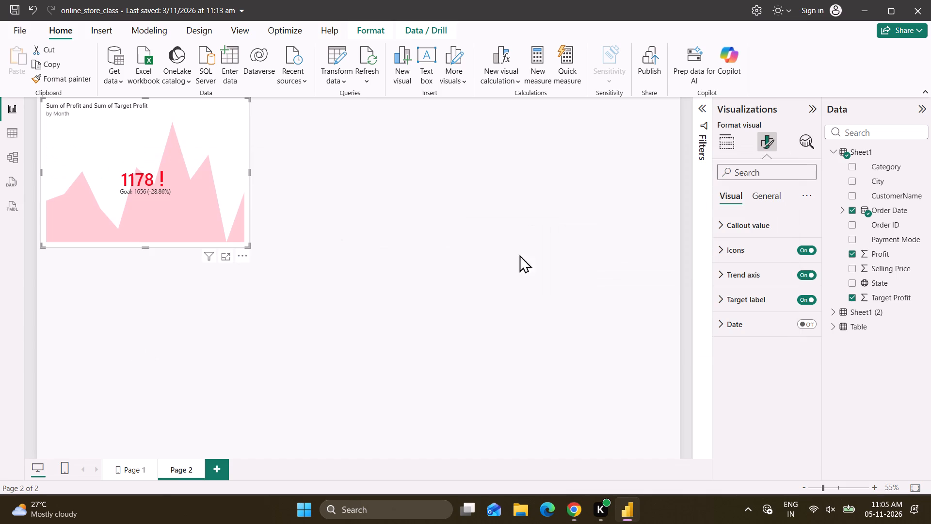
left_click(766, 199)
left_click(757, 273)
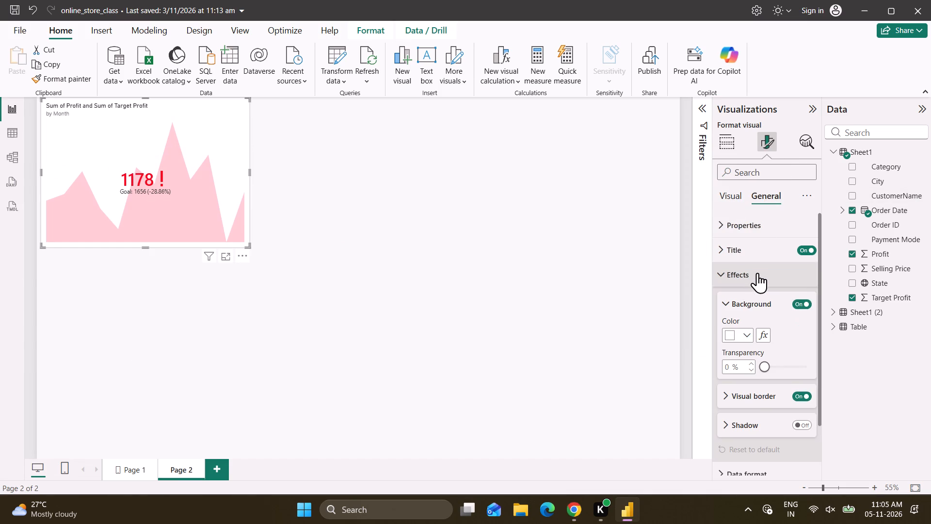
left_click(749, 398)
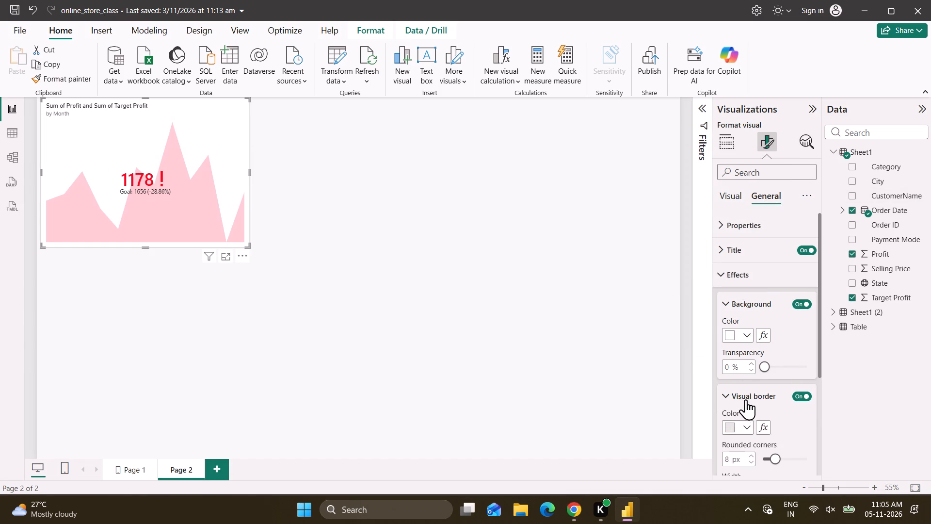
left_click(735, 422)
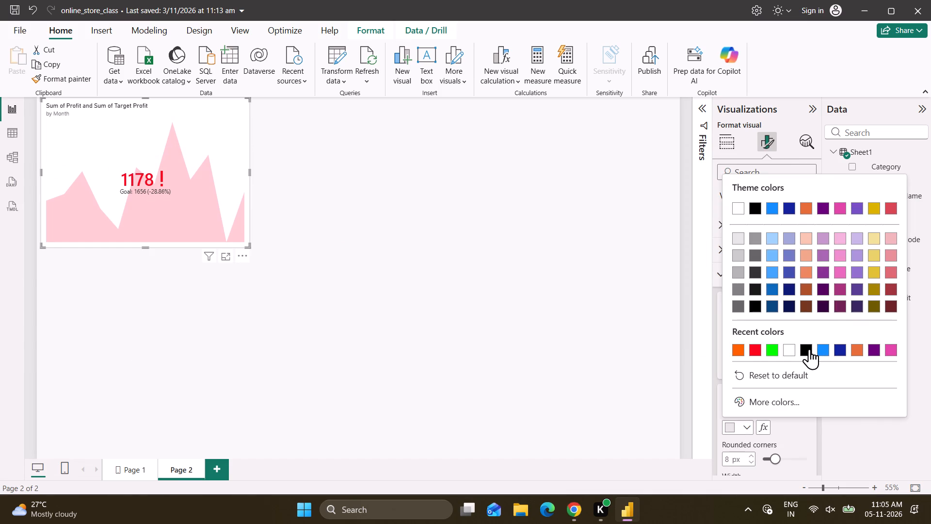
left_click(808, 349)
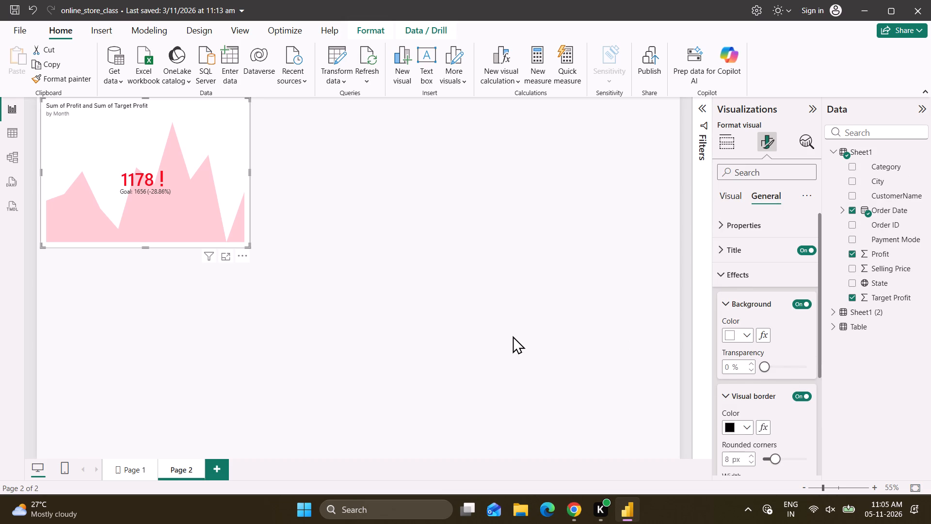
left_click(513, 336)
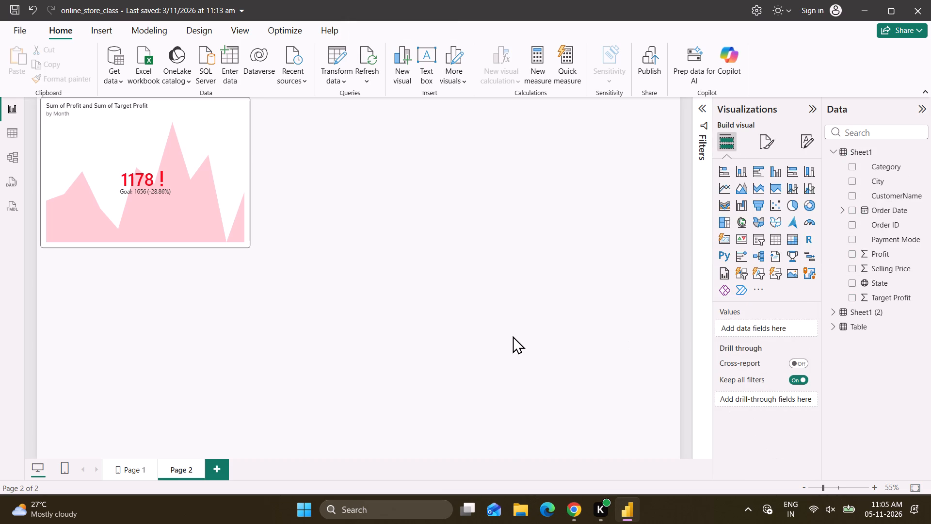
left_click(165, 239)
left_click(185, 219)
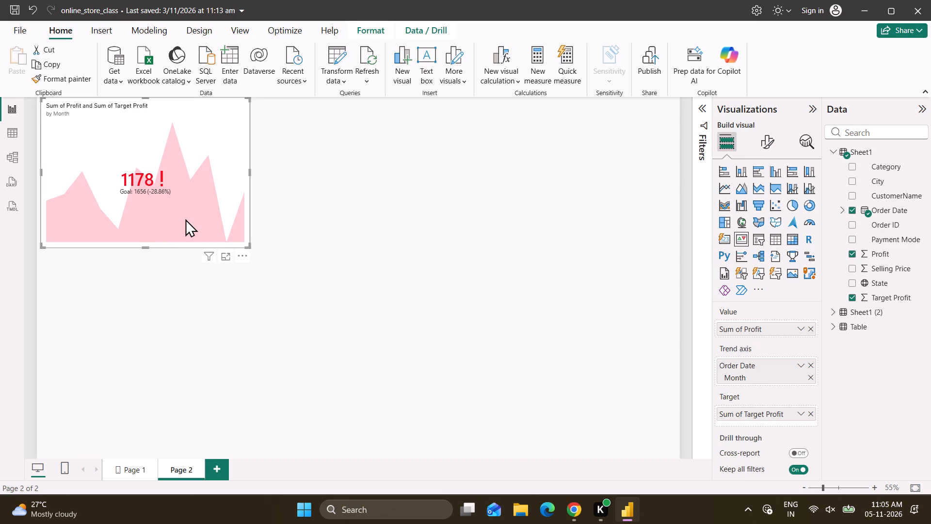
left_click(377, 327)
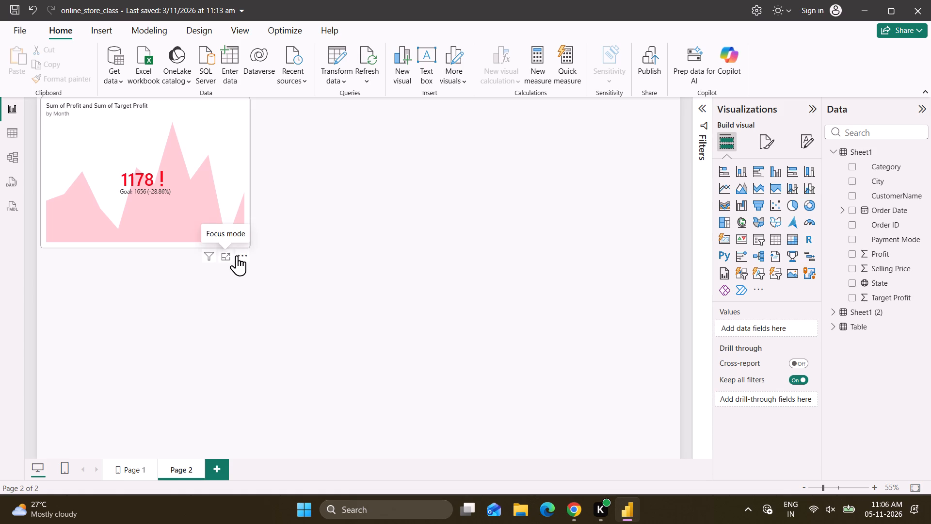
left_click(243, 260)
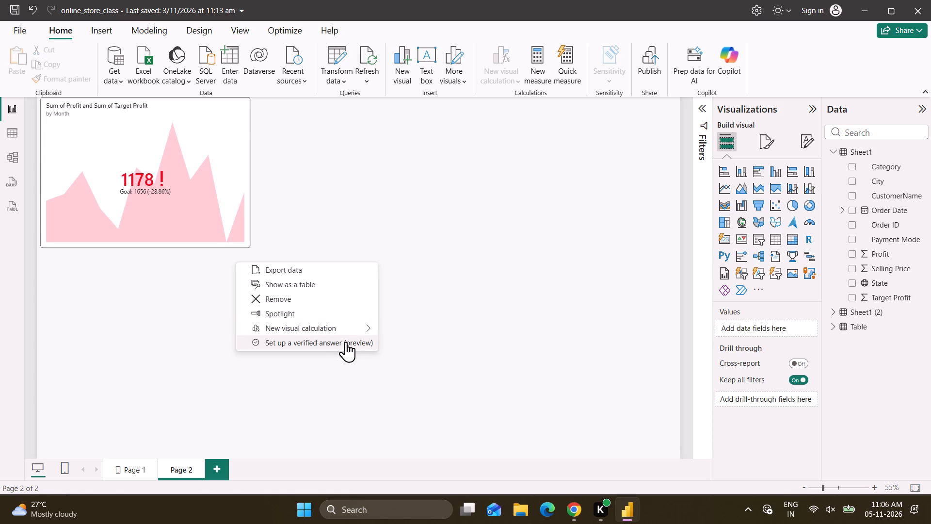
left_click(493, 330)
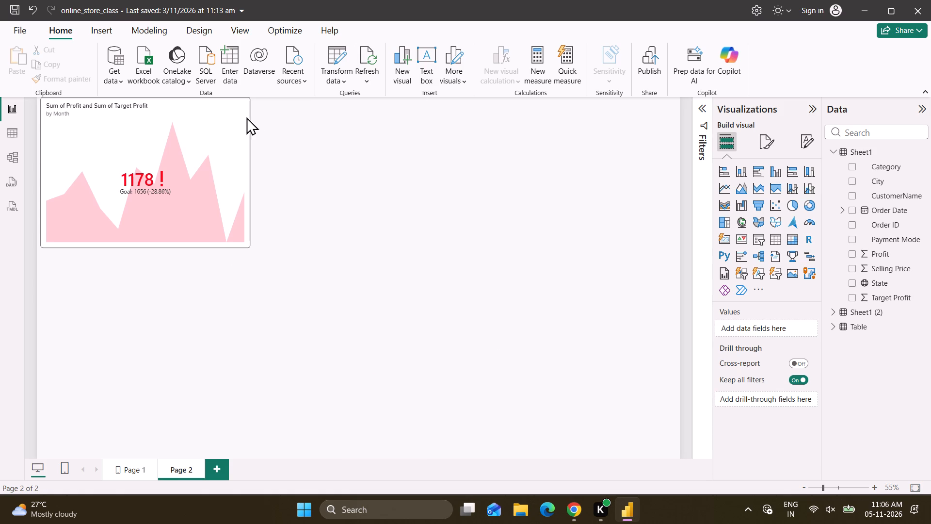
Switch to Chrome and go back through the Adding a KPI slides to the Key Performance Indicator (KPI) Visual introduction on slide 3.
key("alt+Tab")
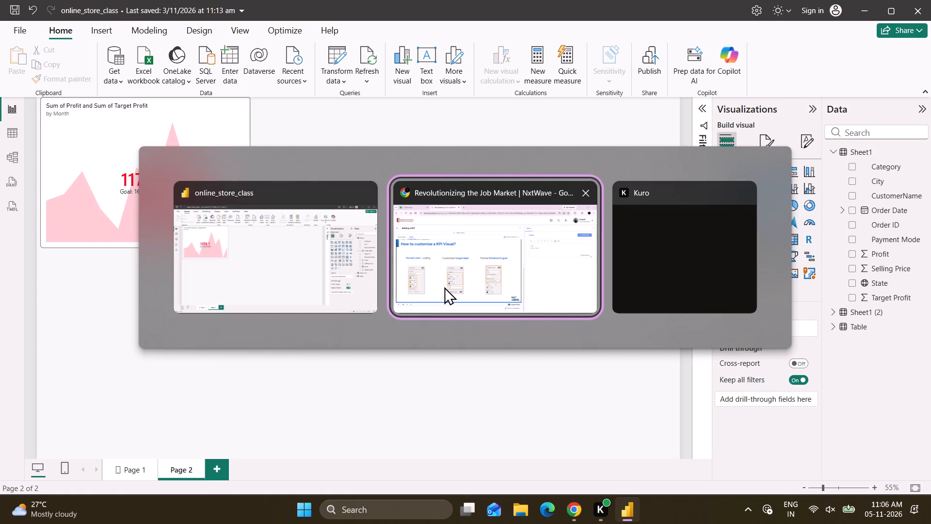
key("Left")
key("Left")
key("Left")
key("Left")
key("Left")
key("Left")
key("Left")
key("Left")
key("Left")
key("Left")
key("Left")
key("Left")
key("Left")
key("Left")
key("Left")
key("Left")
key("Left")
key("Left")
key("Left")
key("Left")
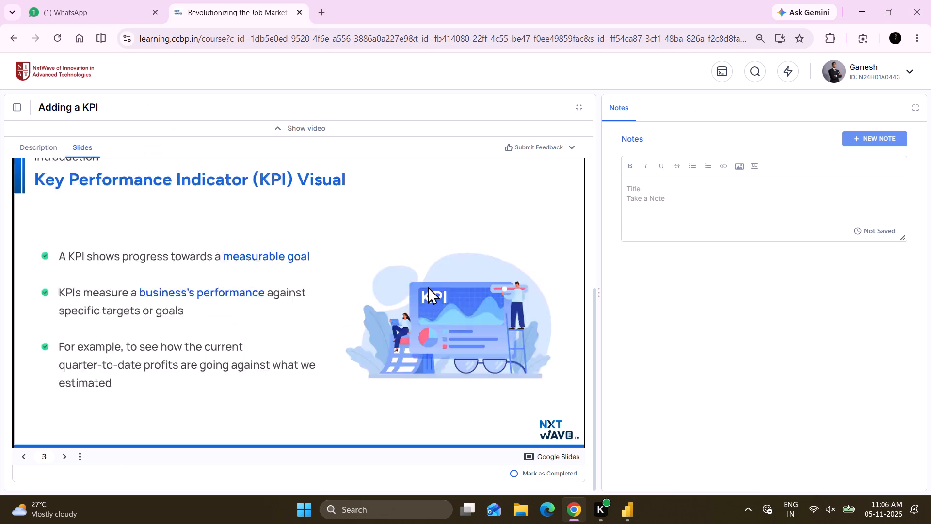
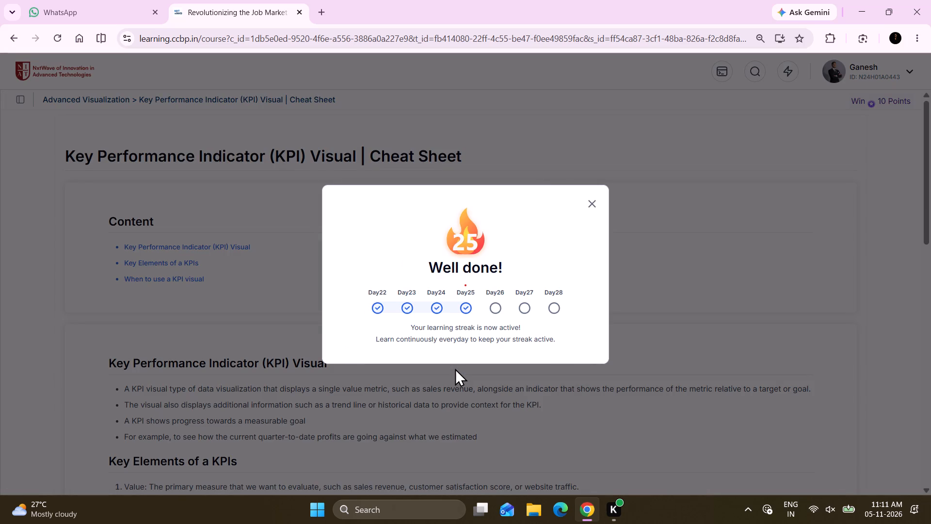
Dismiss the learning streak popup covering the Key Performance Indicator (KPI) Visual cheat sheet.
left_click(591, 204)
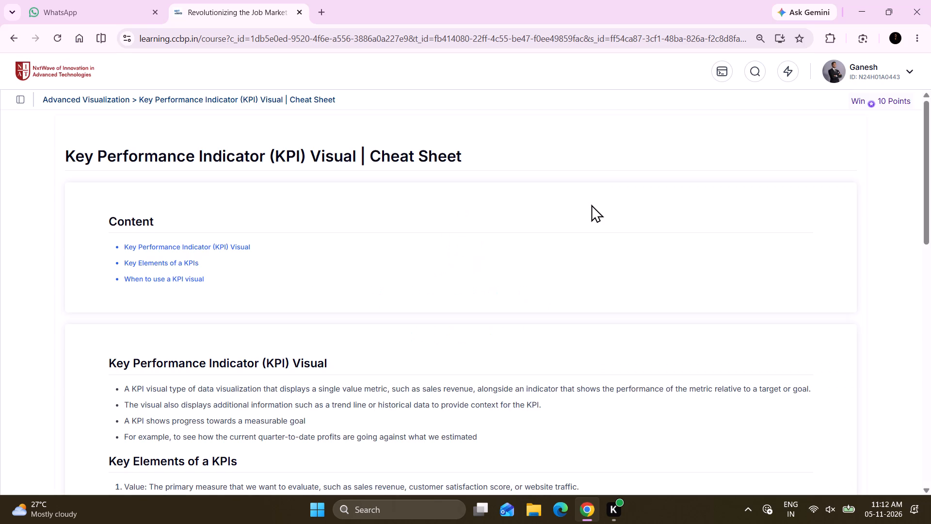